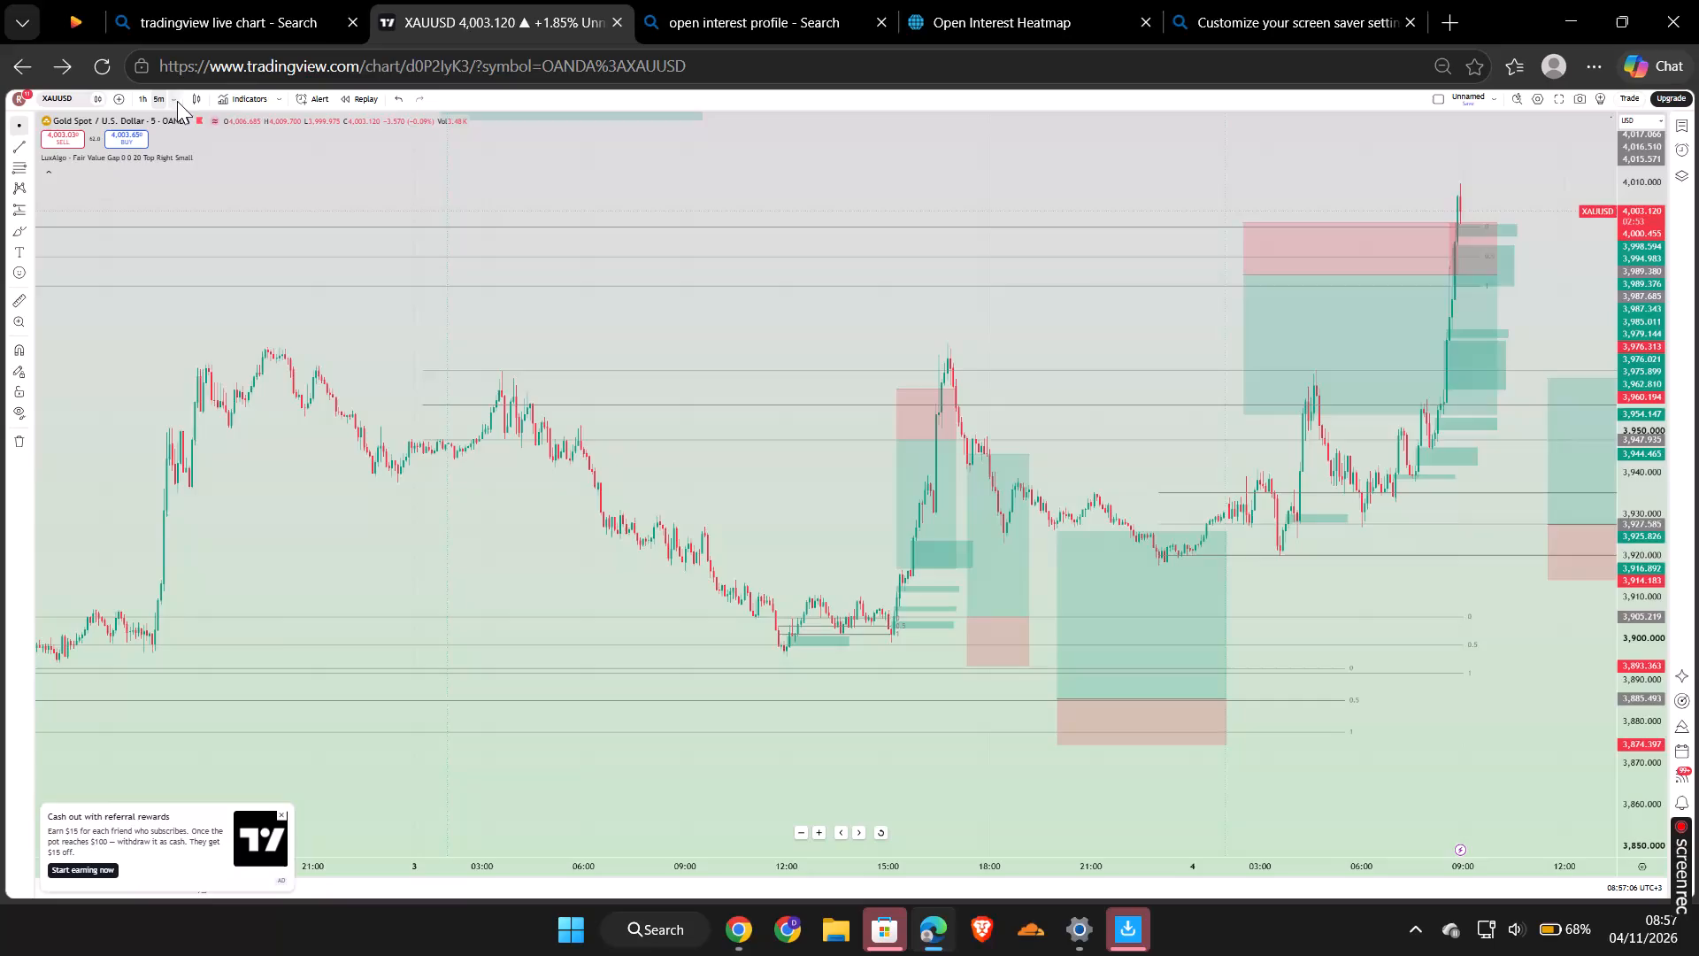
Switch the XAUUSD chart to the 15 minutes interval.
{"action": "left_click", "coordinate": [177, 101]}
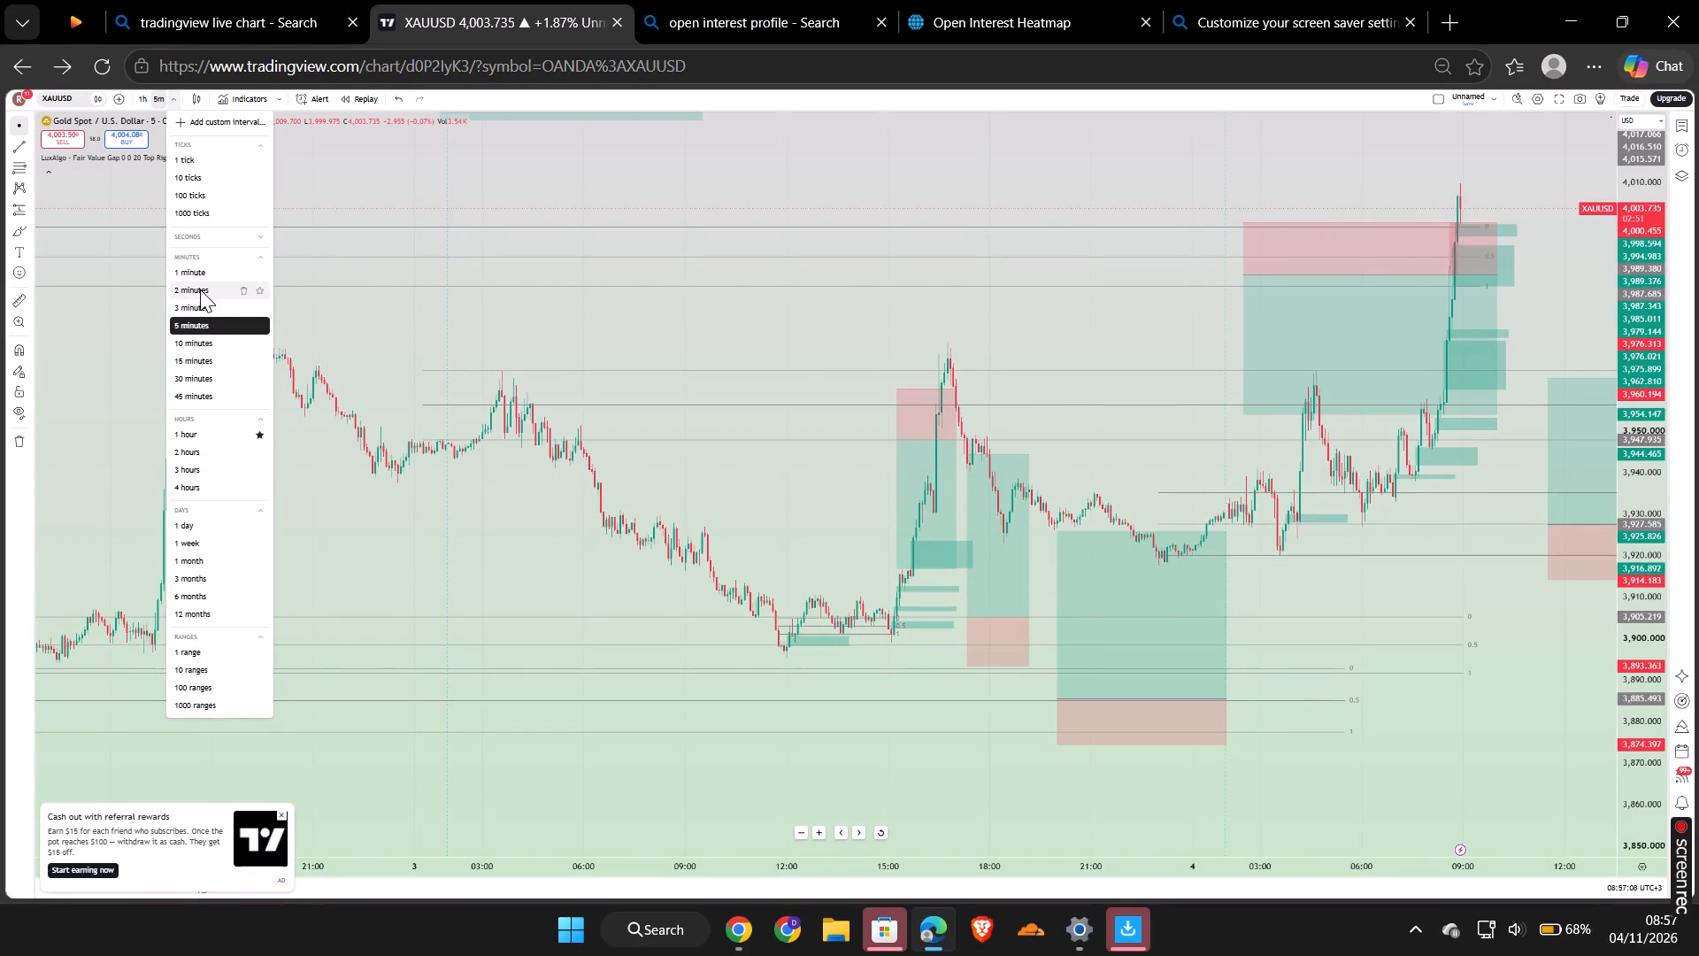
{"action": "left_click", "coordinate": [201, 365]}
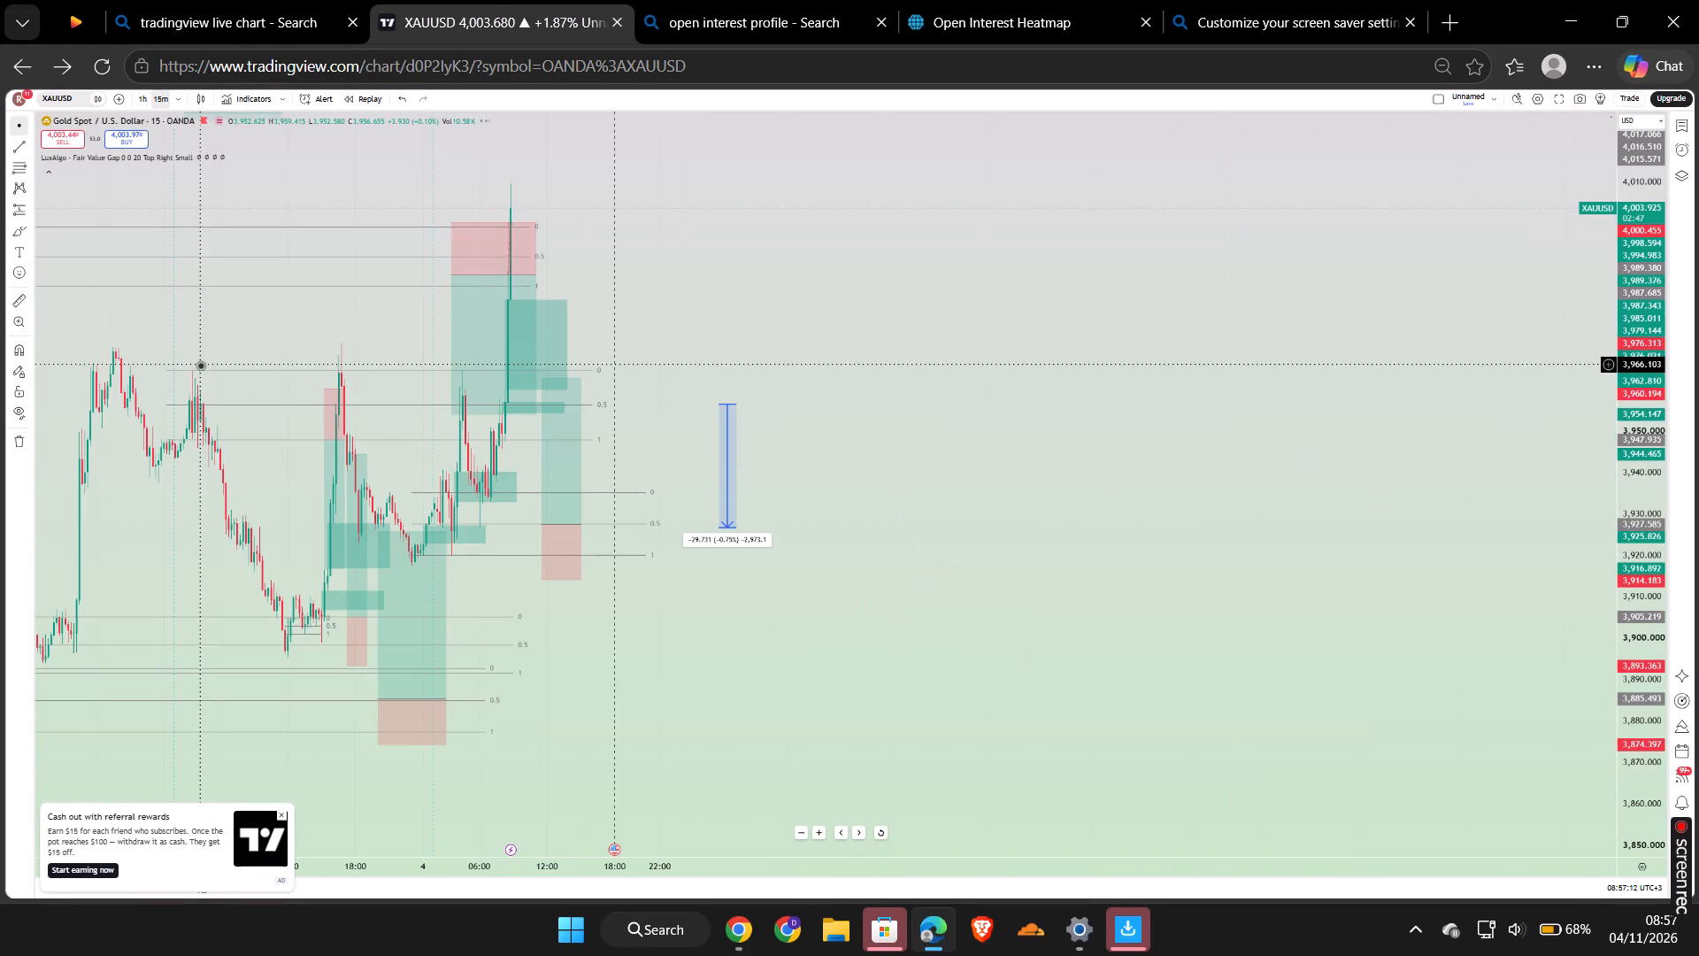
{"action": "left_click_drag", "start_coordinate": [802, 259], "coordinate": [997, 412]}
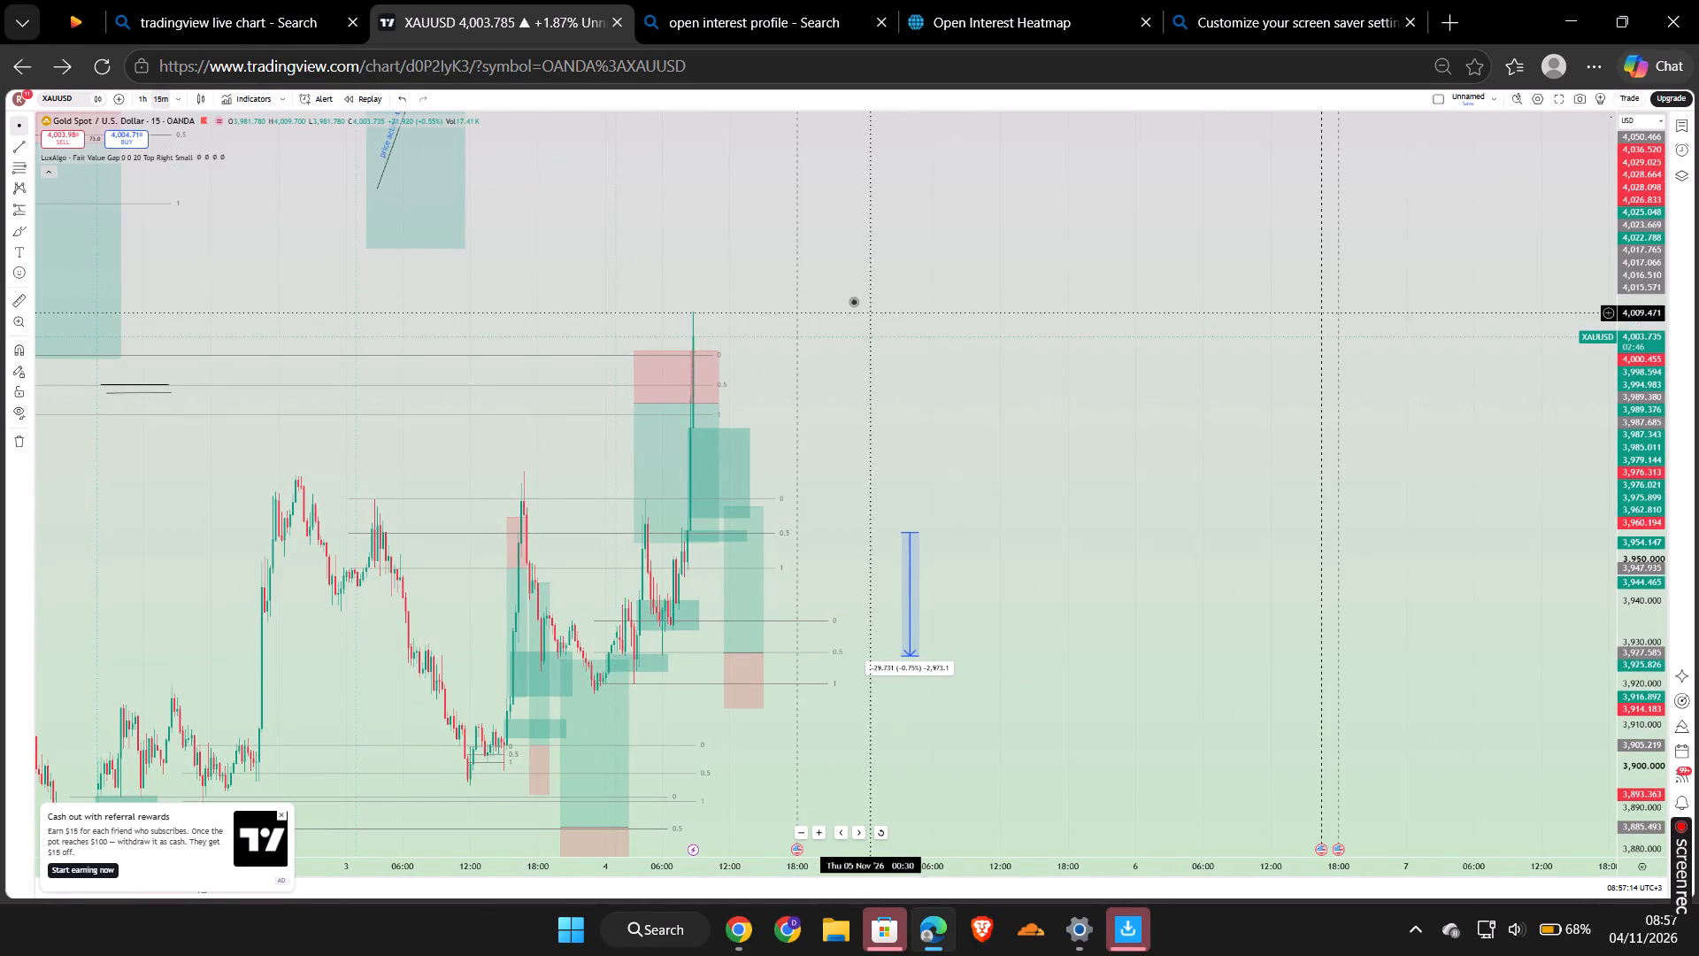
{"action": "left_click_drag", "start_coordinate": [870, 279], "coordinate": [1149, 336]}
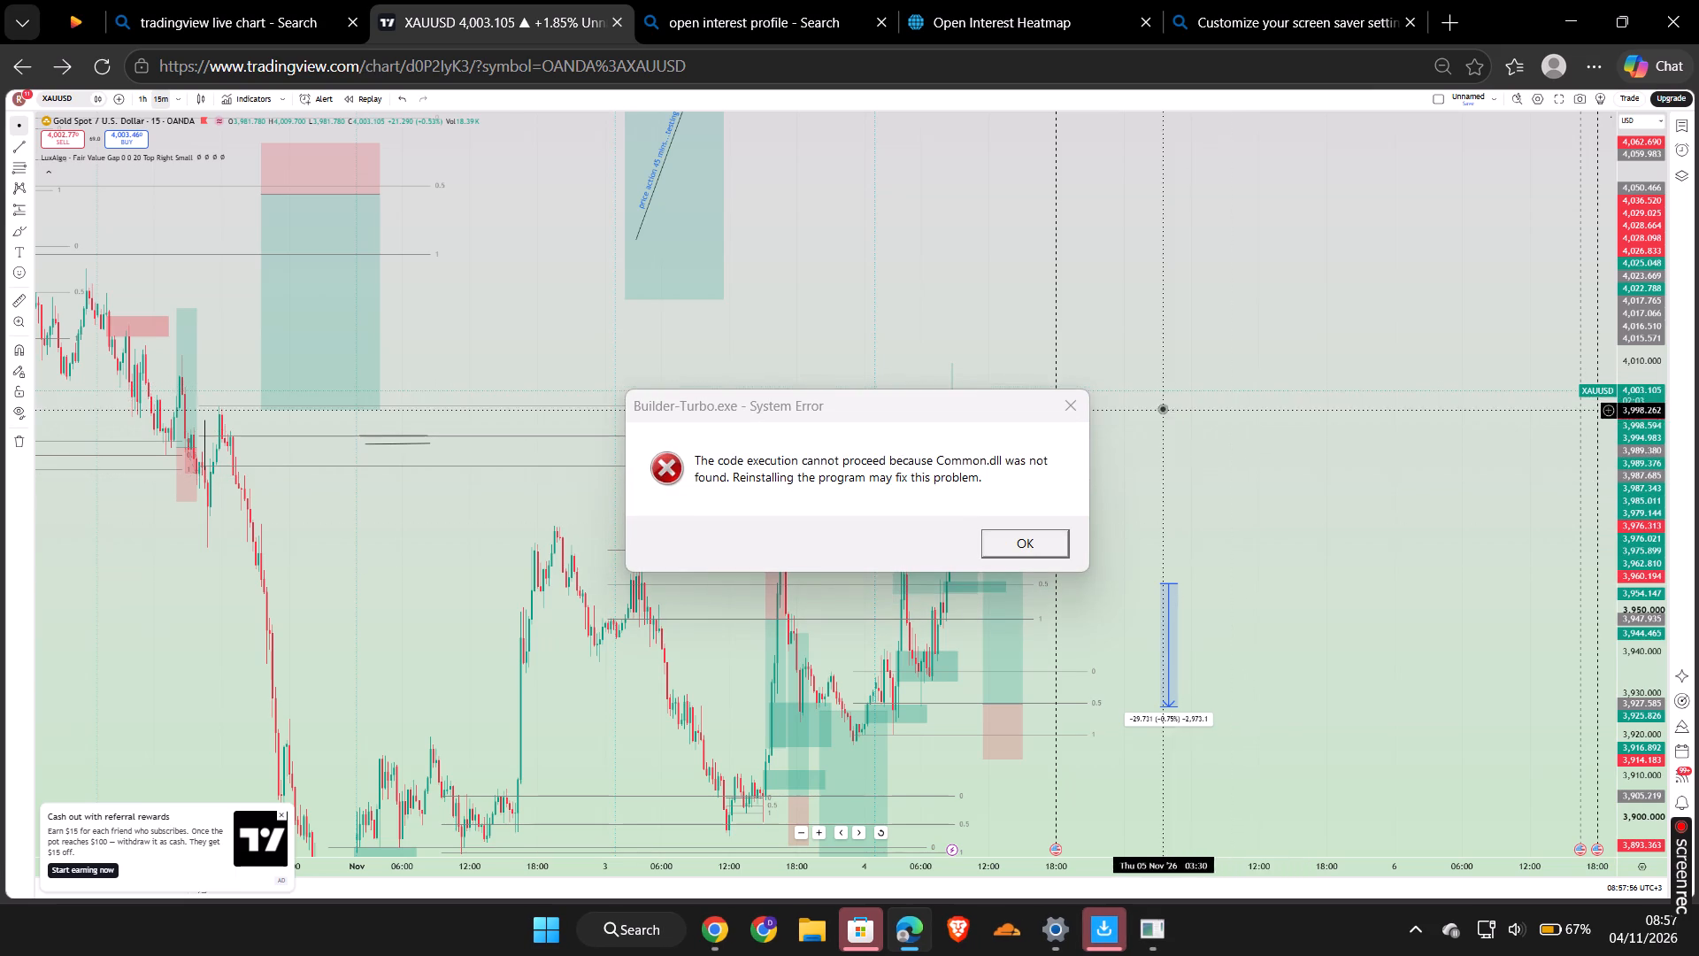
Dismiss the Builder-Turbo.exe system error dialog covering the chart.
{"action": "double_click", "coordinate": [1072, 408]}
{"action": "left_click", "coordinate": [1073, 408]}
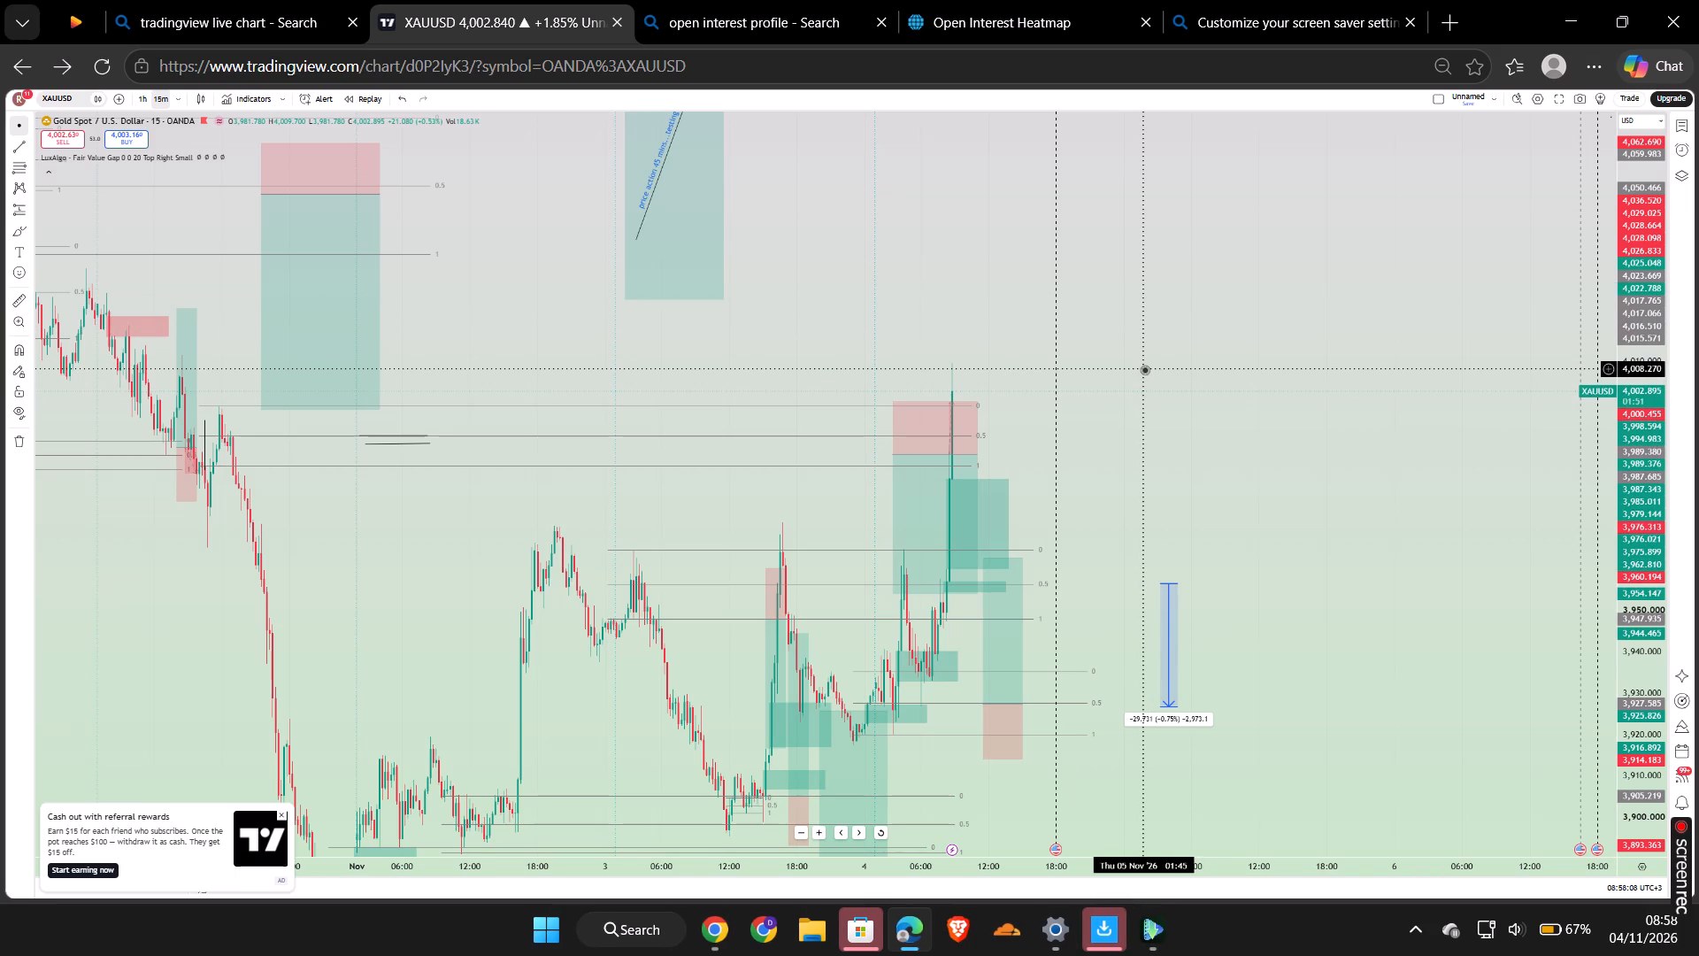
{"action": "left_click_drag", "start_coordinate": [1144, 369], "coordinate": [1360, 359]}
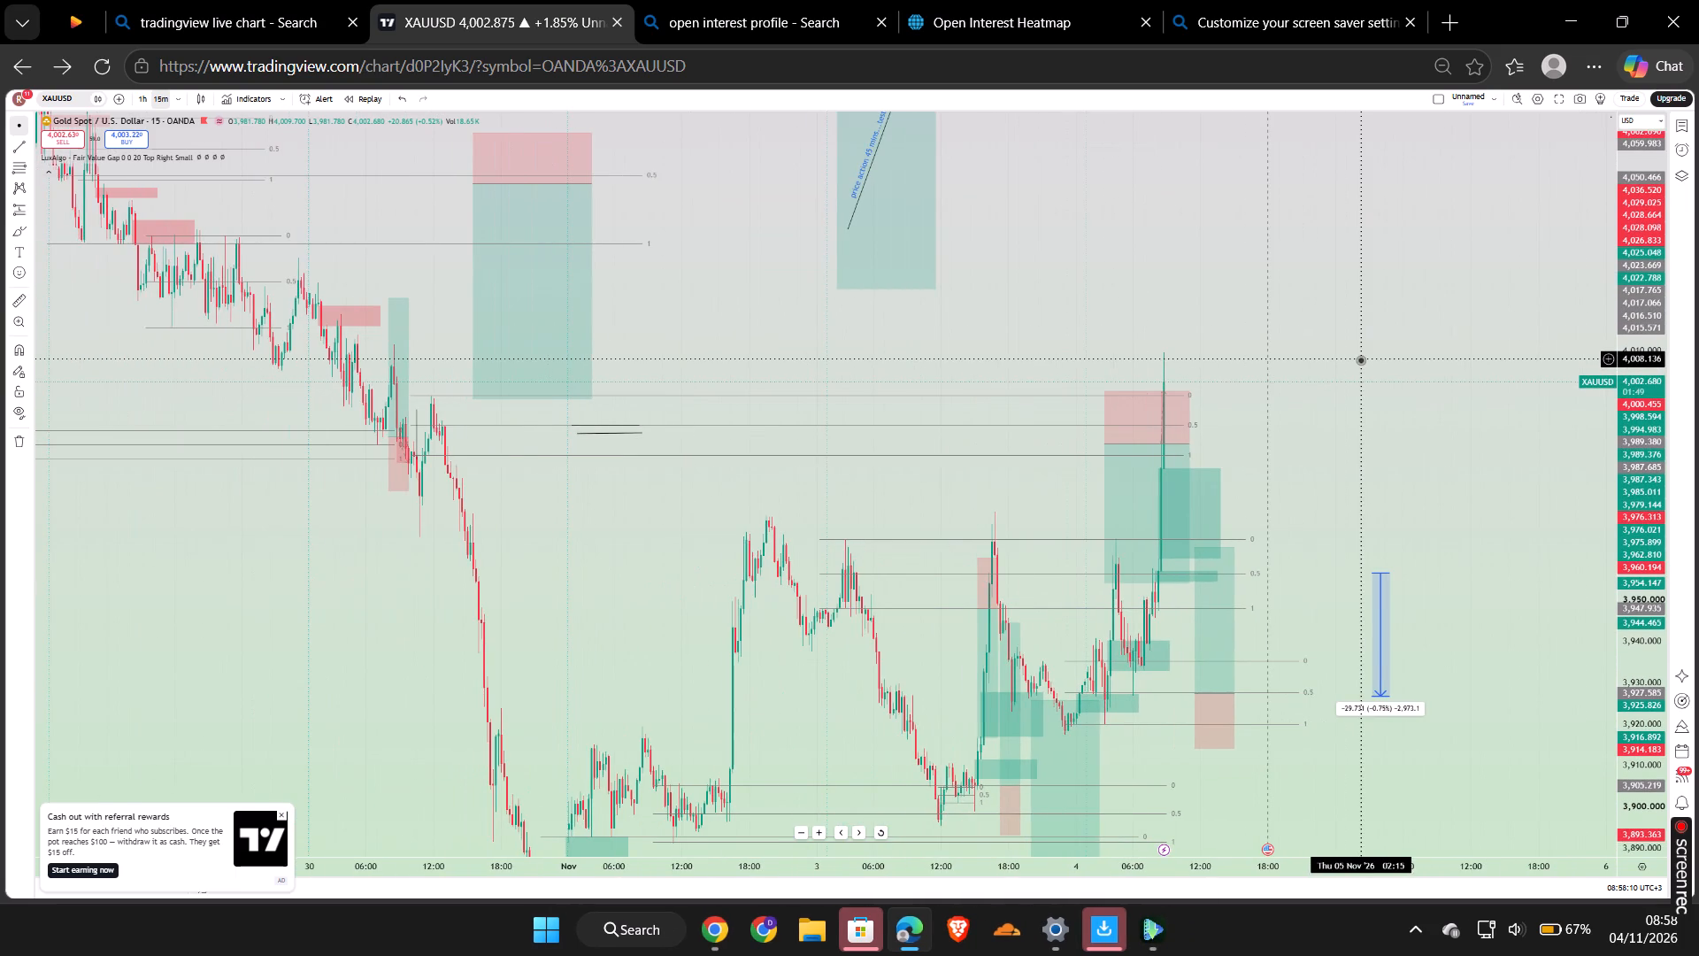
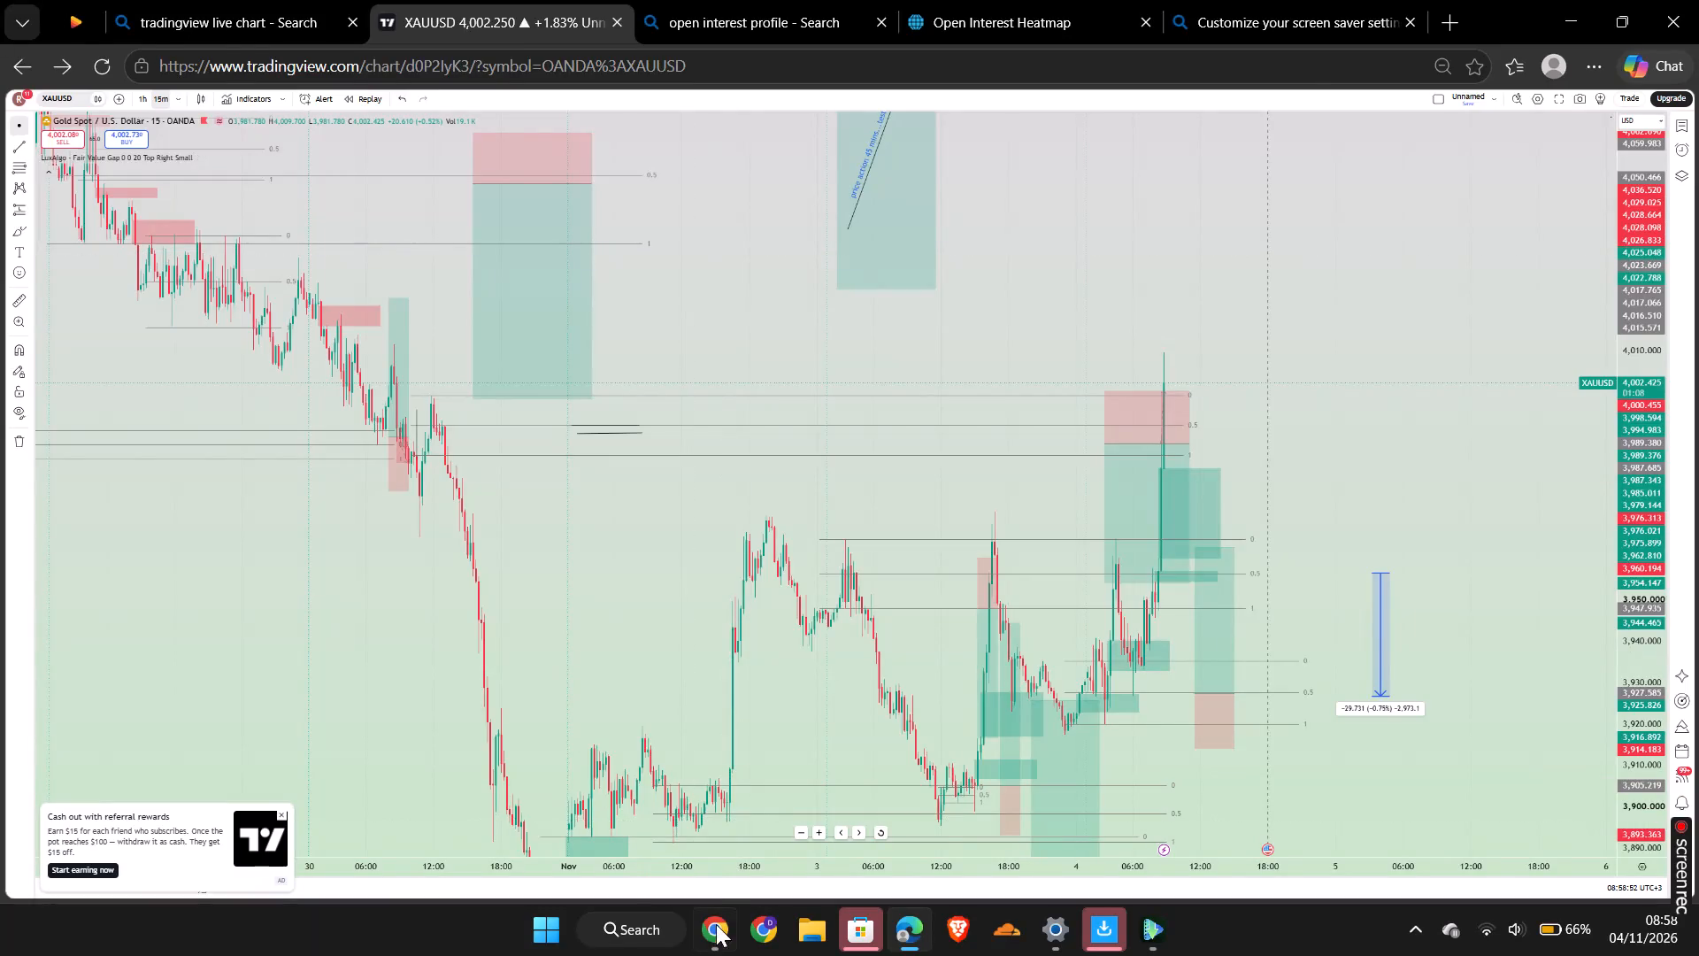
Switch to the Chrome window showing the YouTube music mix.
{"action": "left_click", "coordinate": [703, 951]}
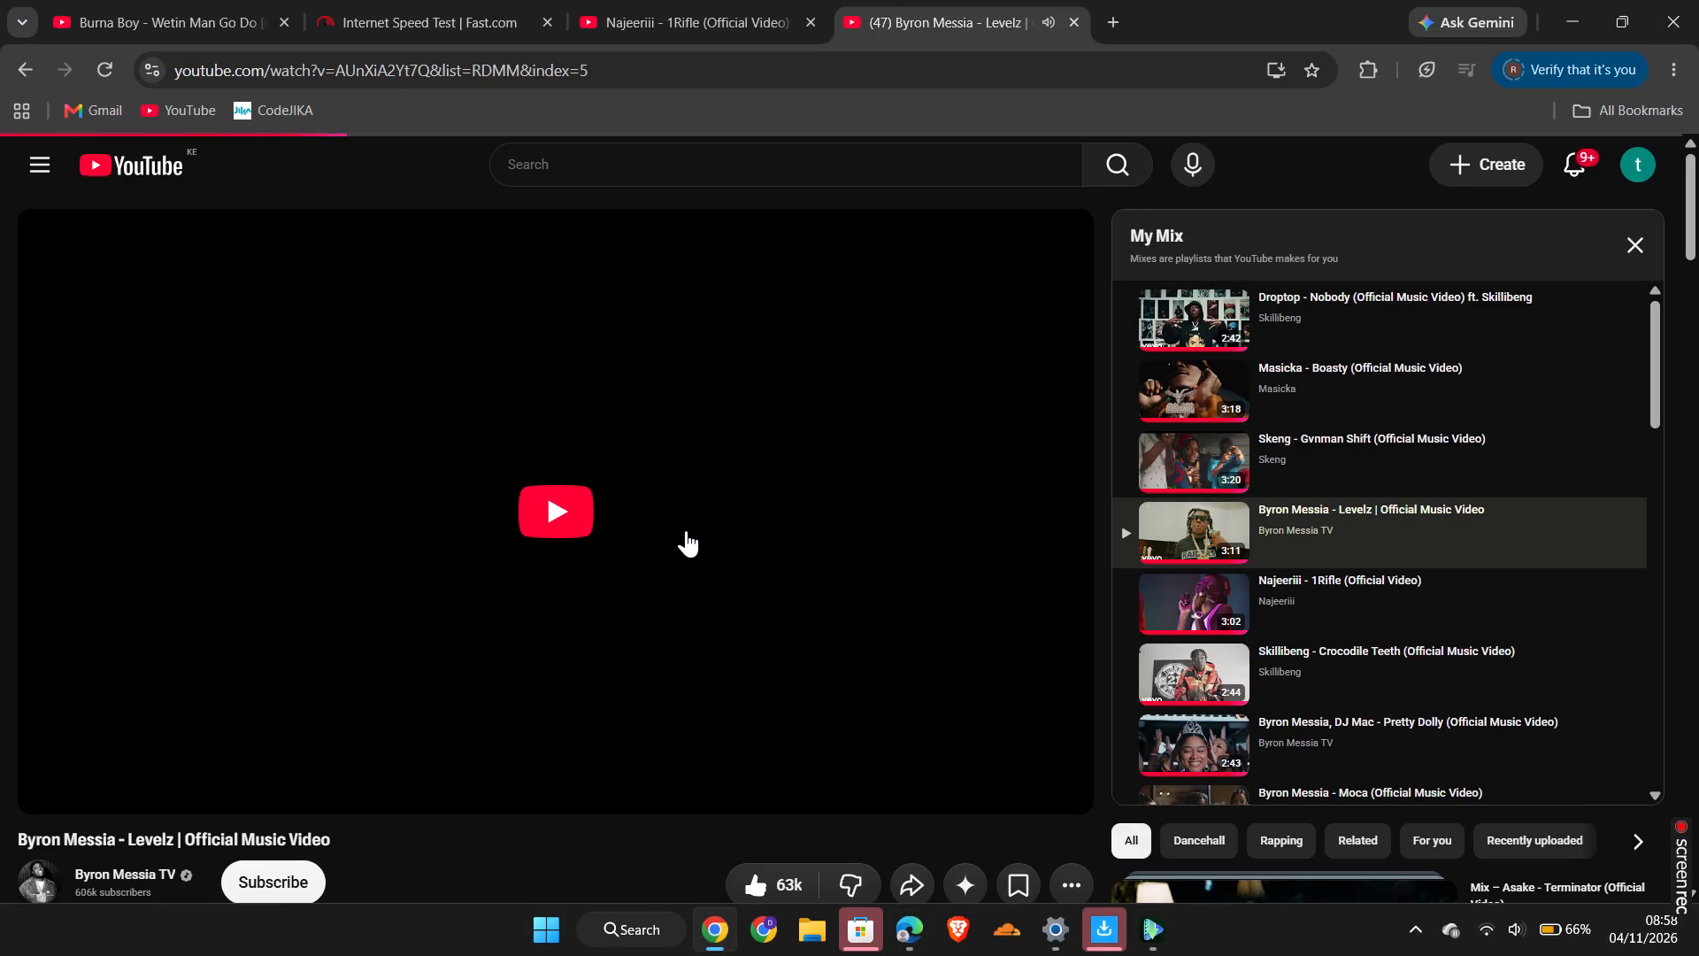
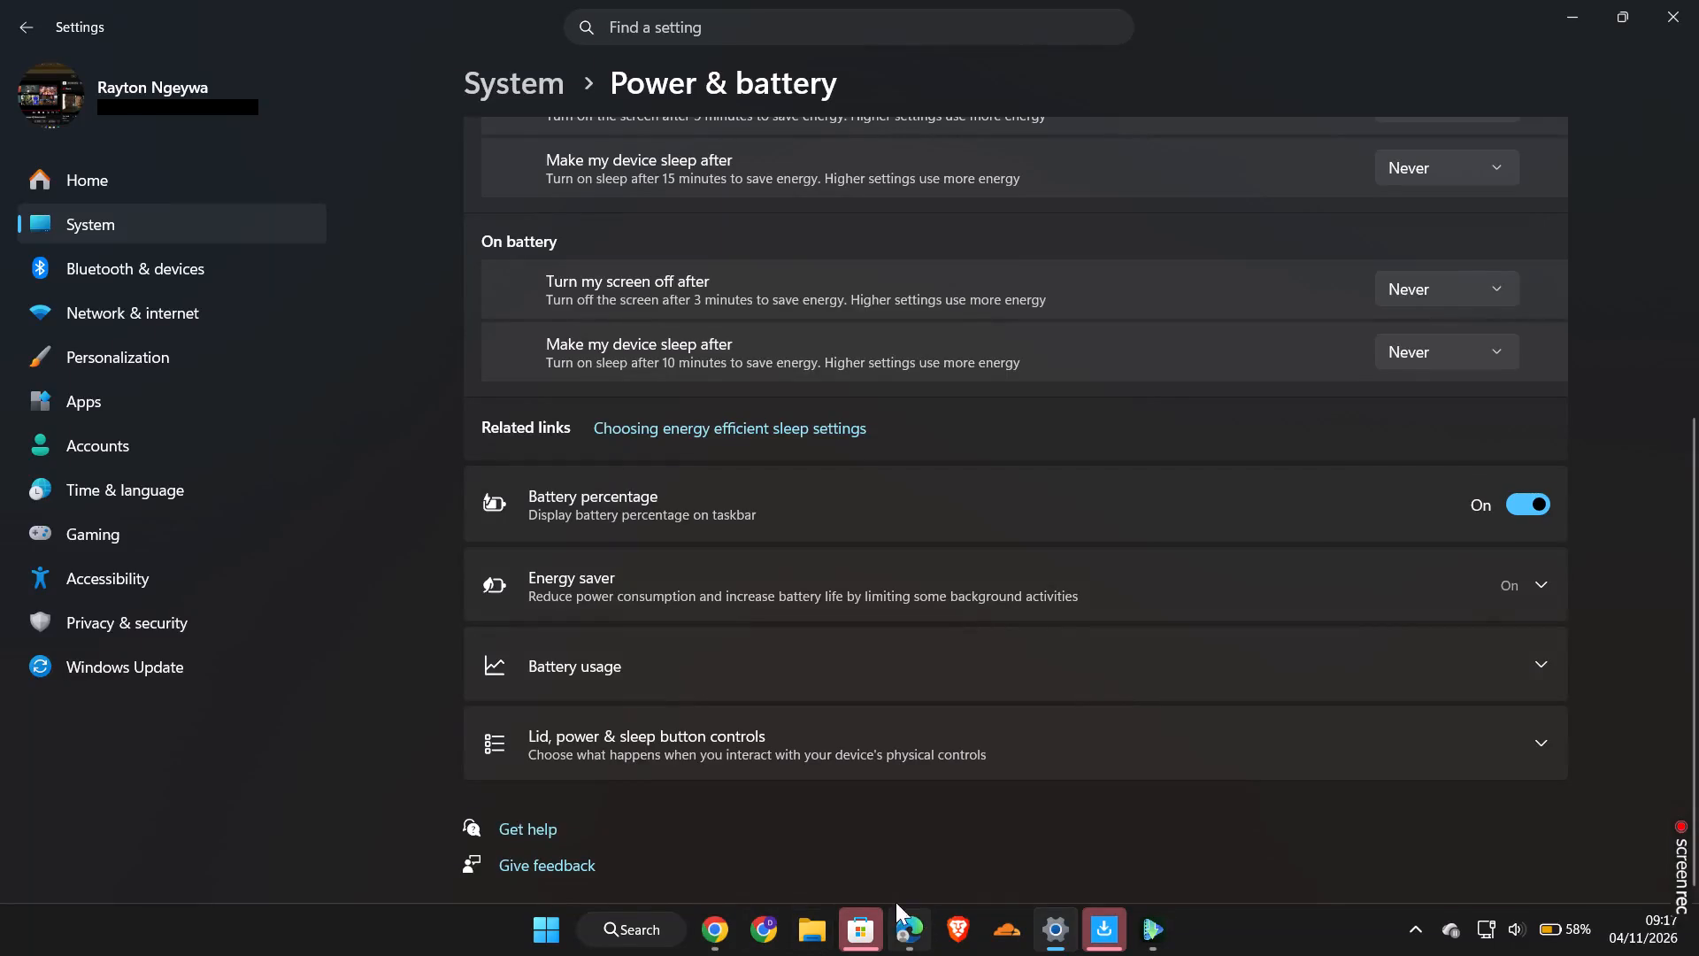
Switch to the Edge window showing the XAUUSD chart on TradingView.
{"action": "left_click", "coordinate": [895, 935]}
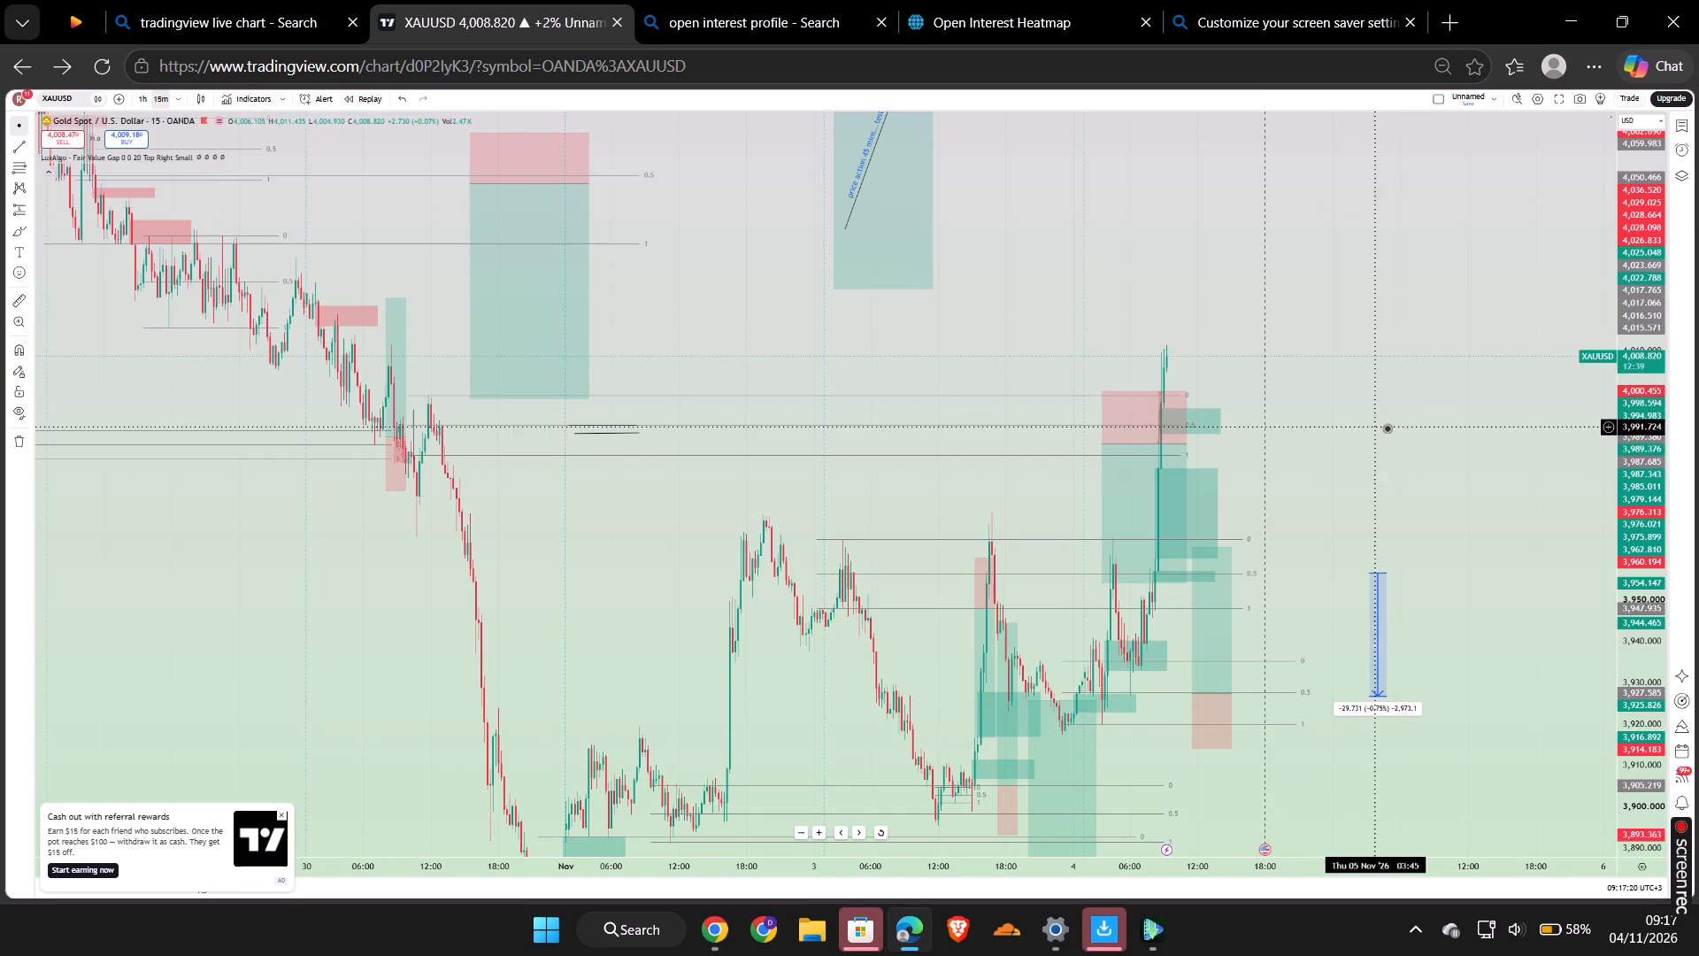
Examine XAUUSD 15-minute price action from the late-October decline to the latest candles, including the marked zones above and below price.
{"action": "left_click_drag", "start_coordinate": [1387, 428], "coordinate": [1162, 412]}
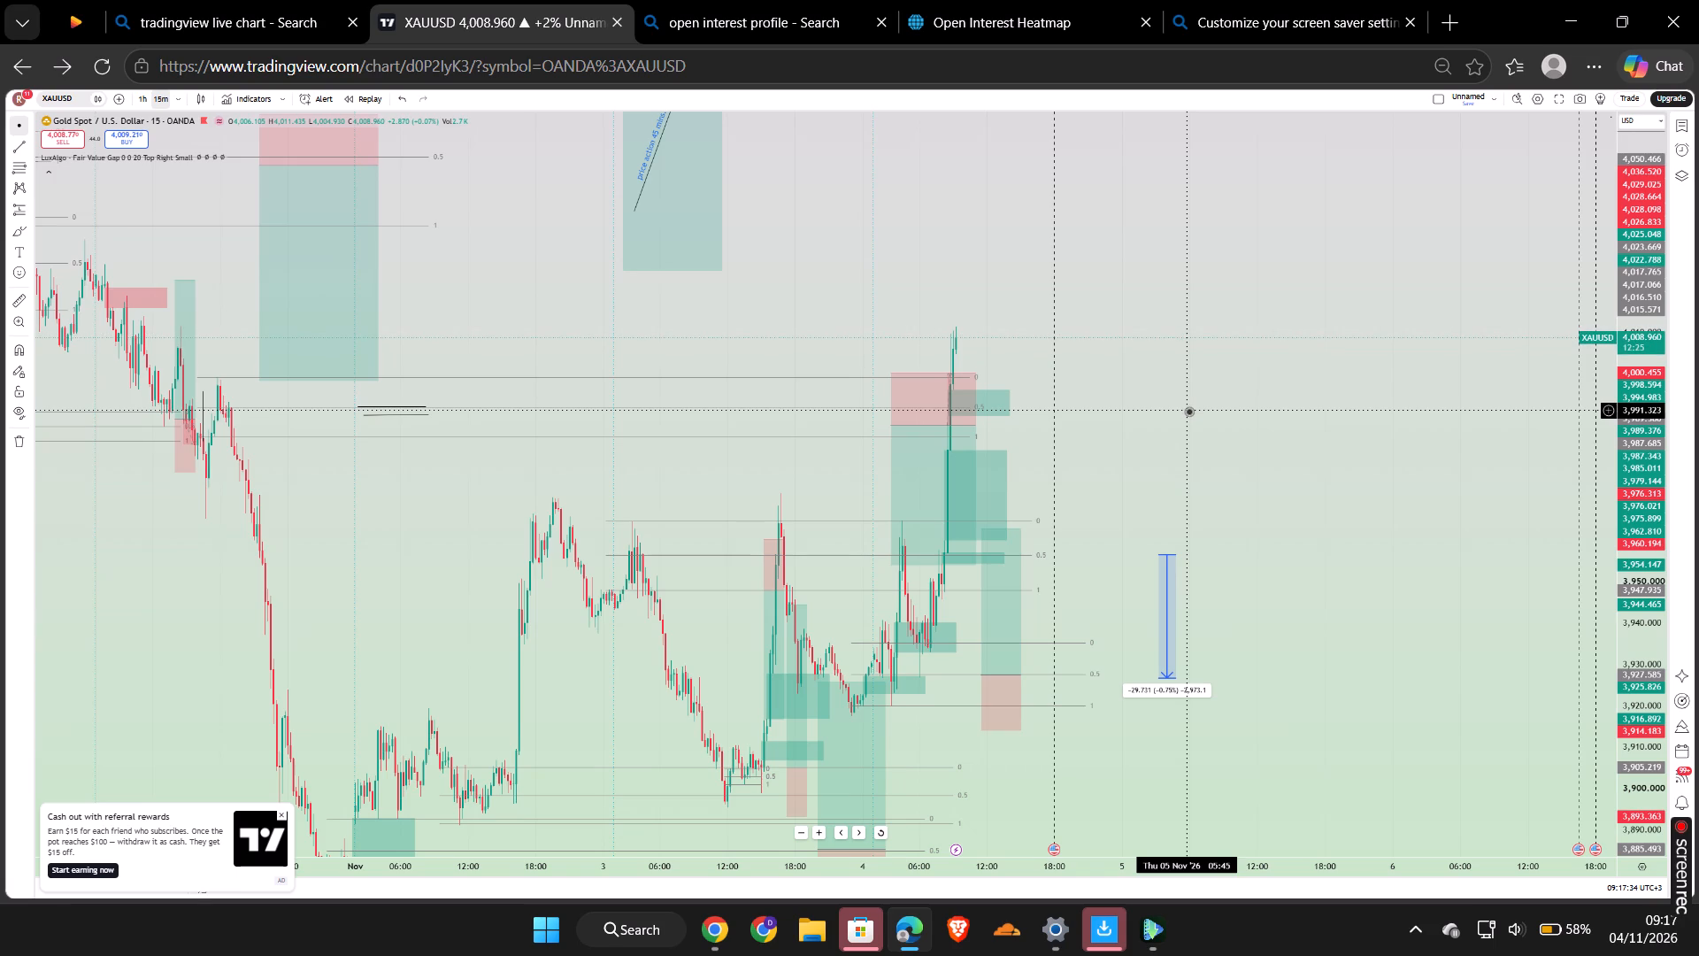
{"action": "left_click", "coordinate": [1188, 411]}
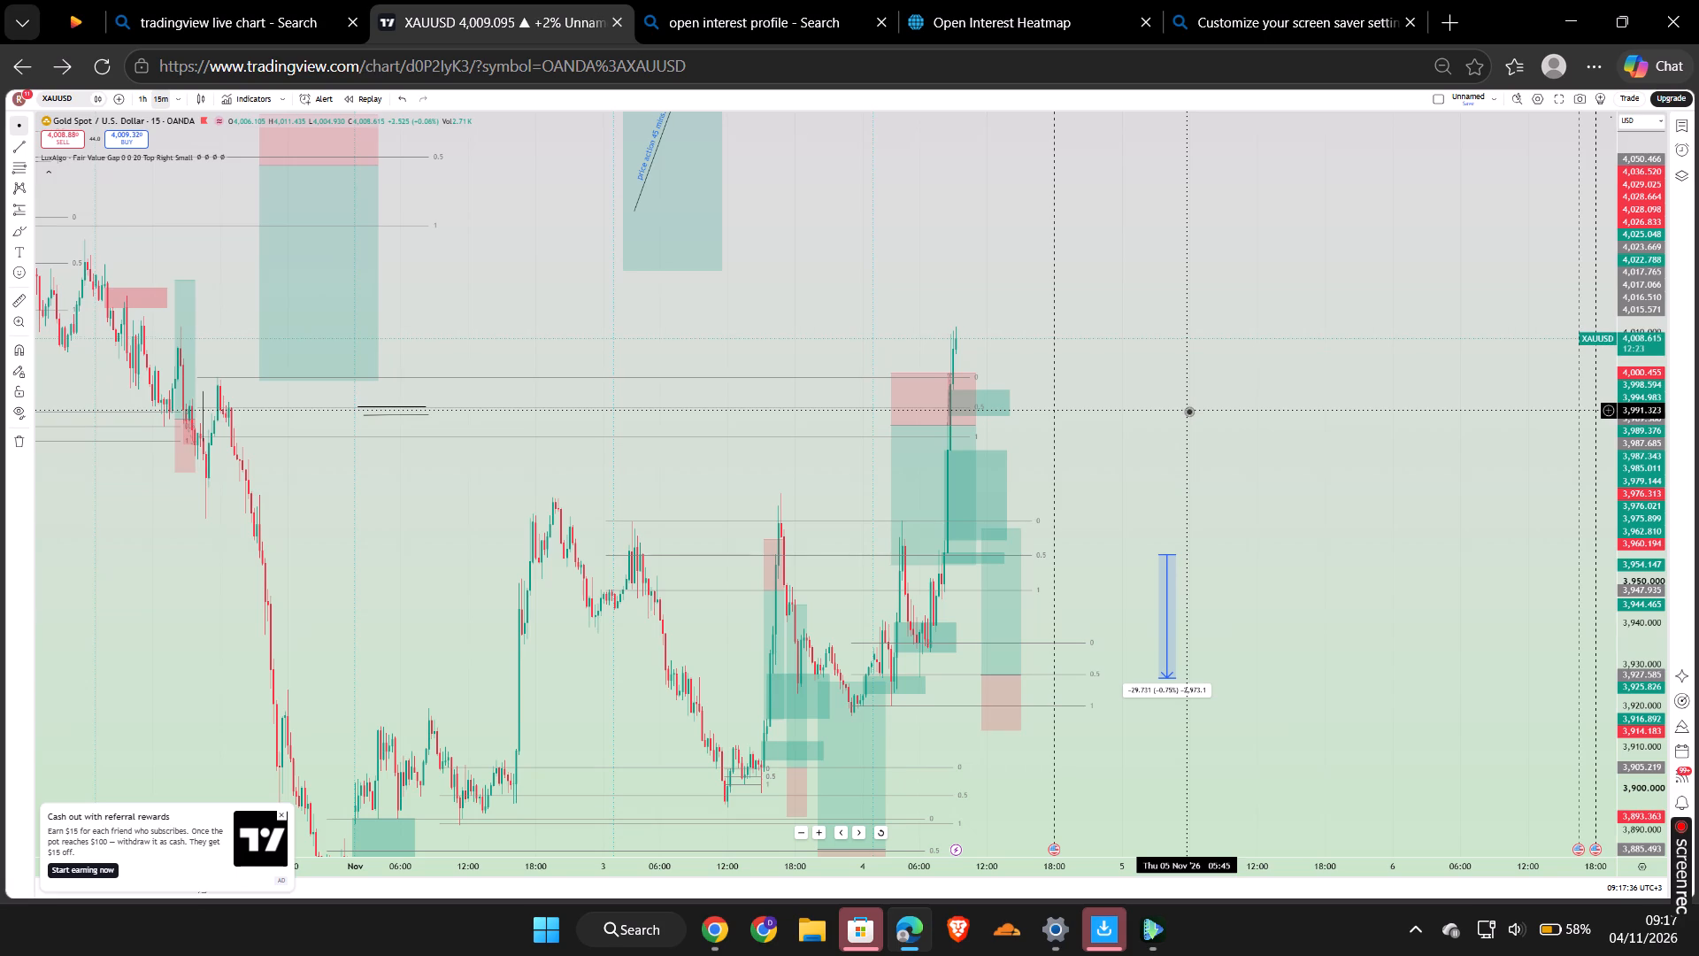
{"action": "left_click_drag", "start_coordinate": [1154, 178], "coordinate": [1231, 620]}
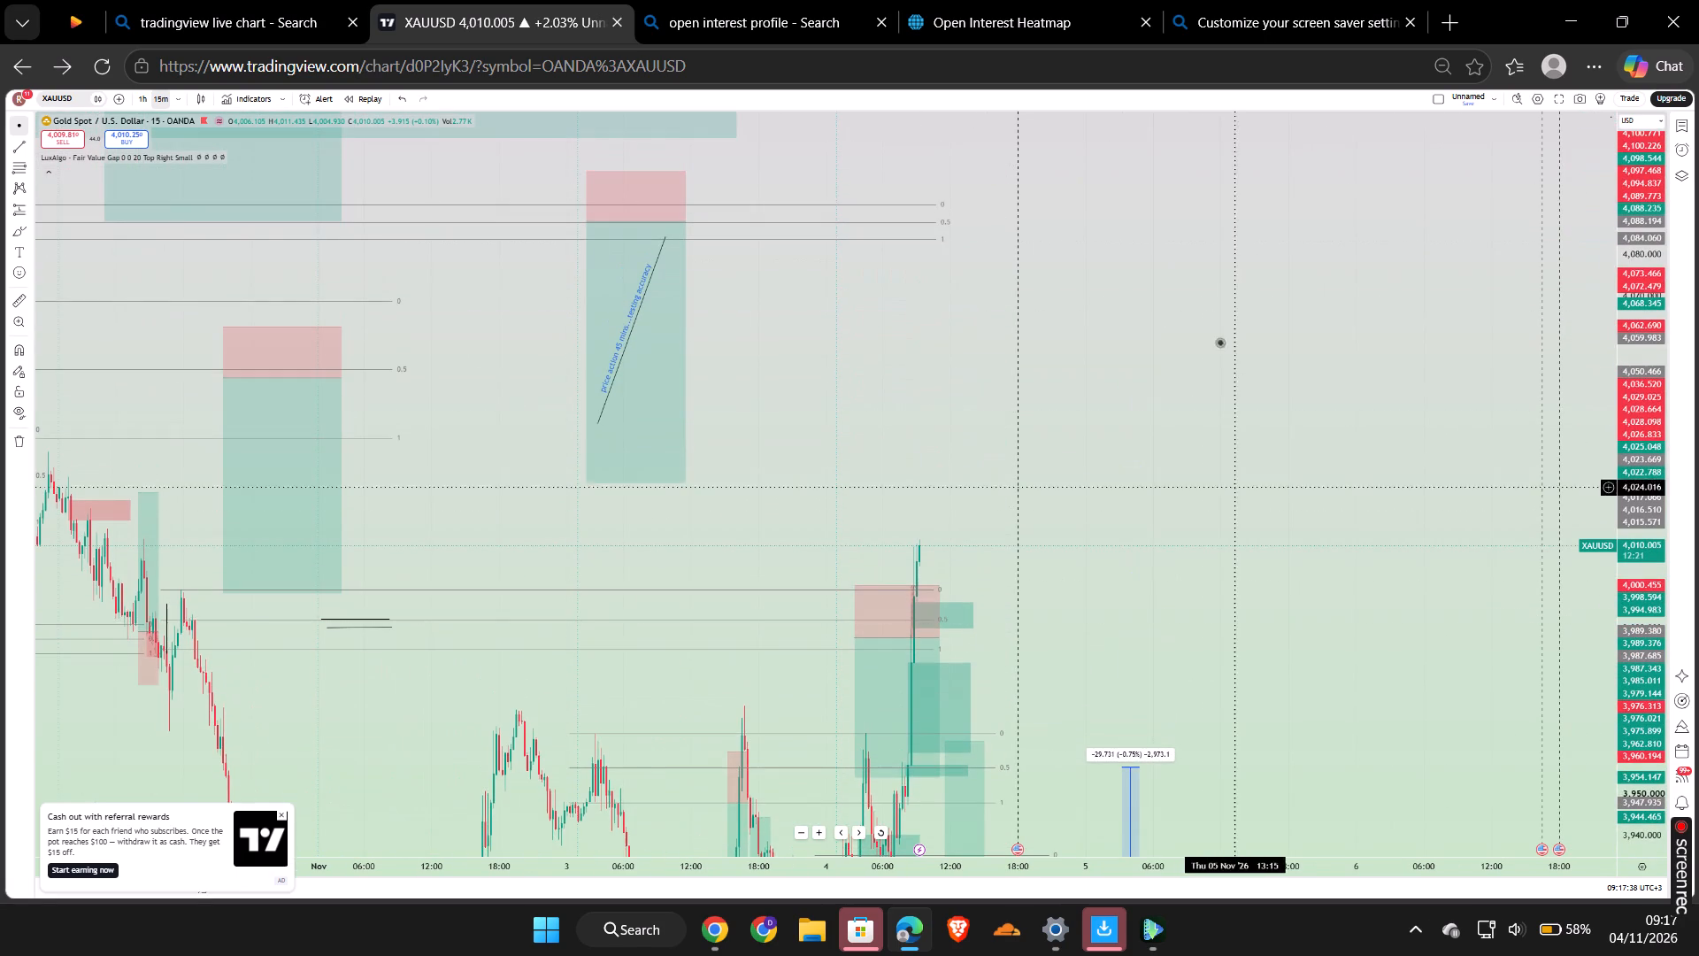
{"action": "left_click_drag", "start_coordinate": [1202, 447], "coordinate": [1257, 391]}
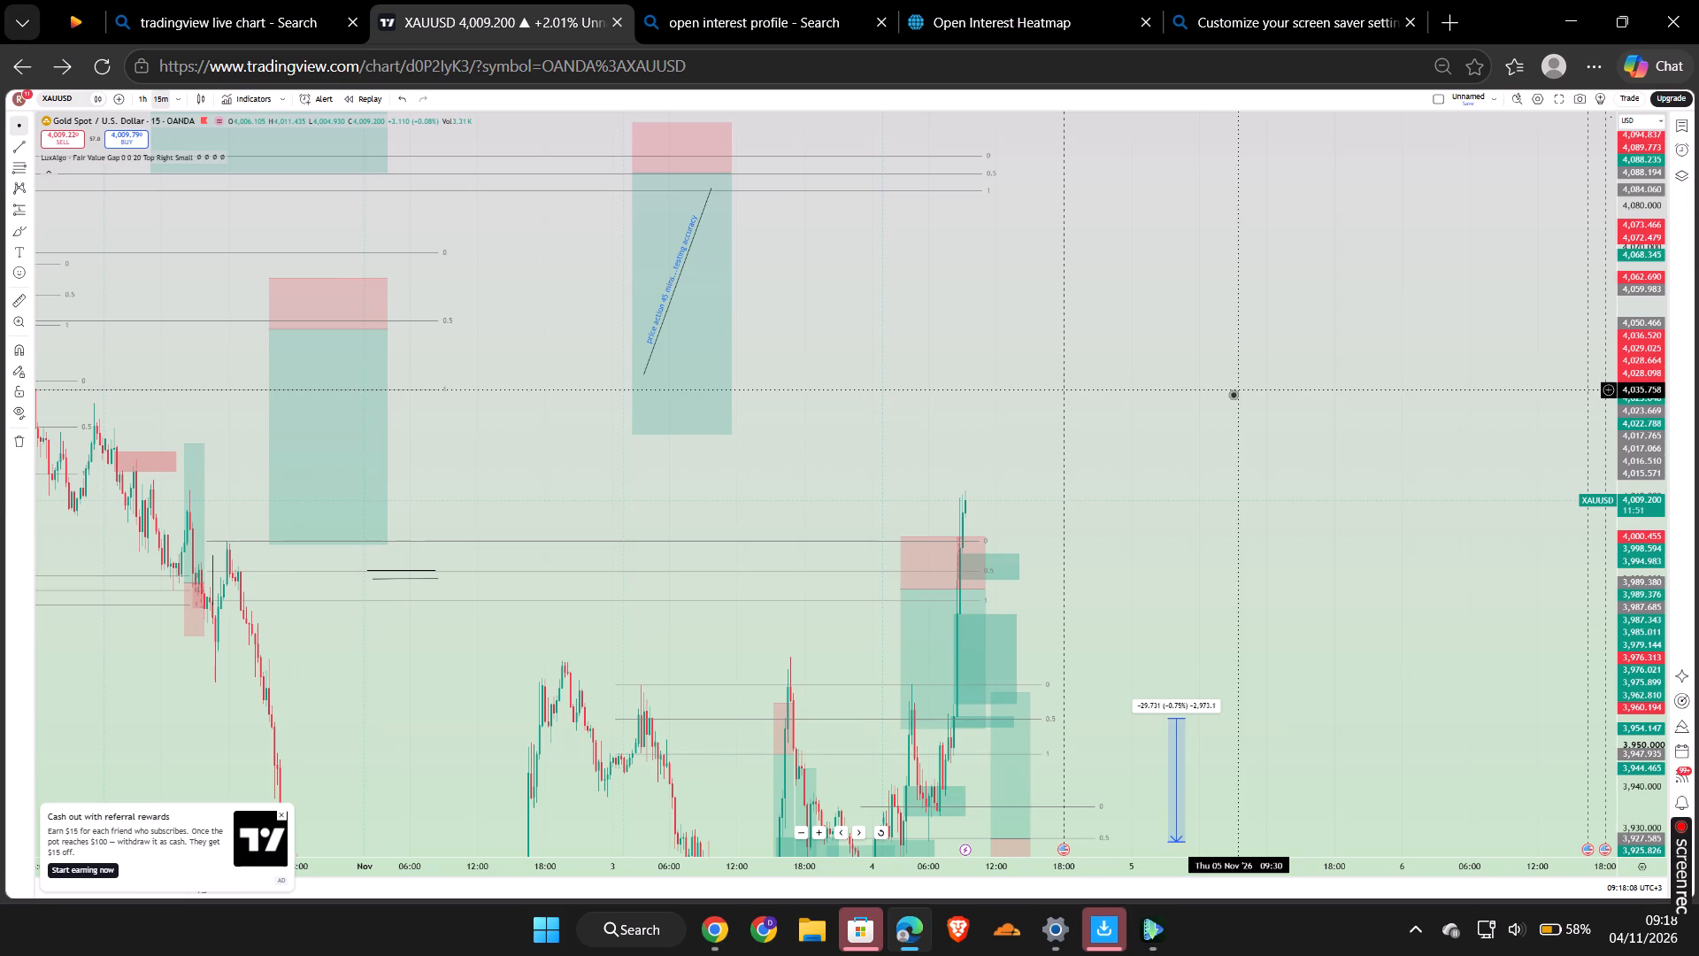
{"action": "left_click_drag", "start_coordinate": [716, 476], "coordinate": [1347, 478]}
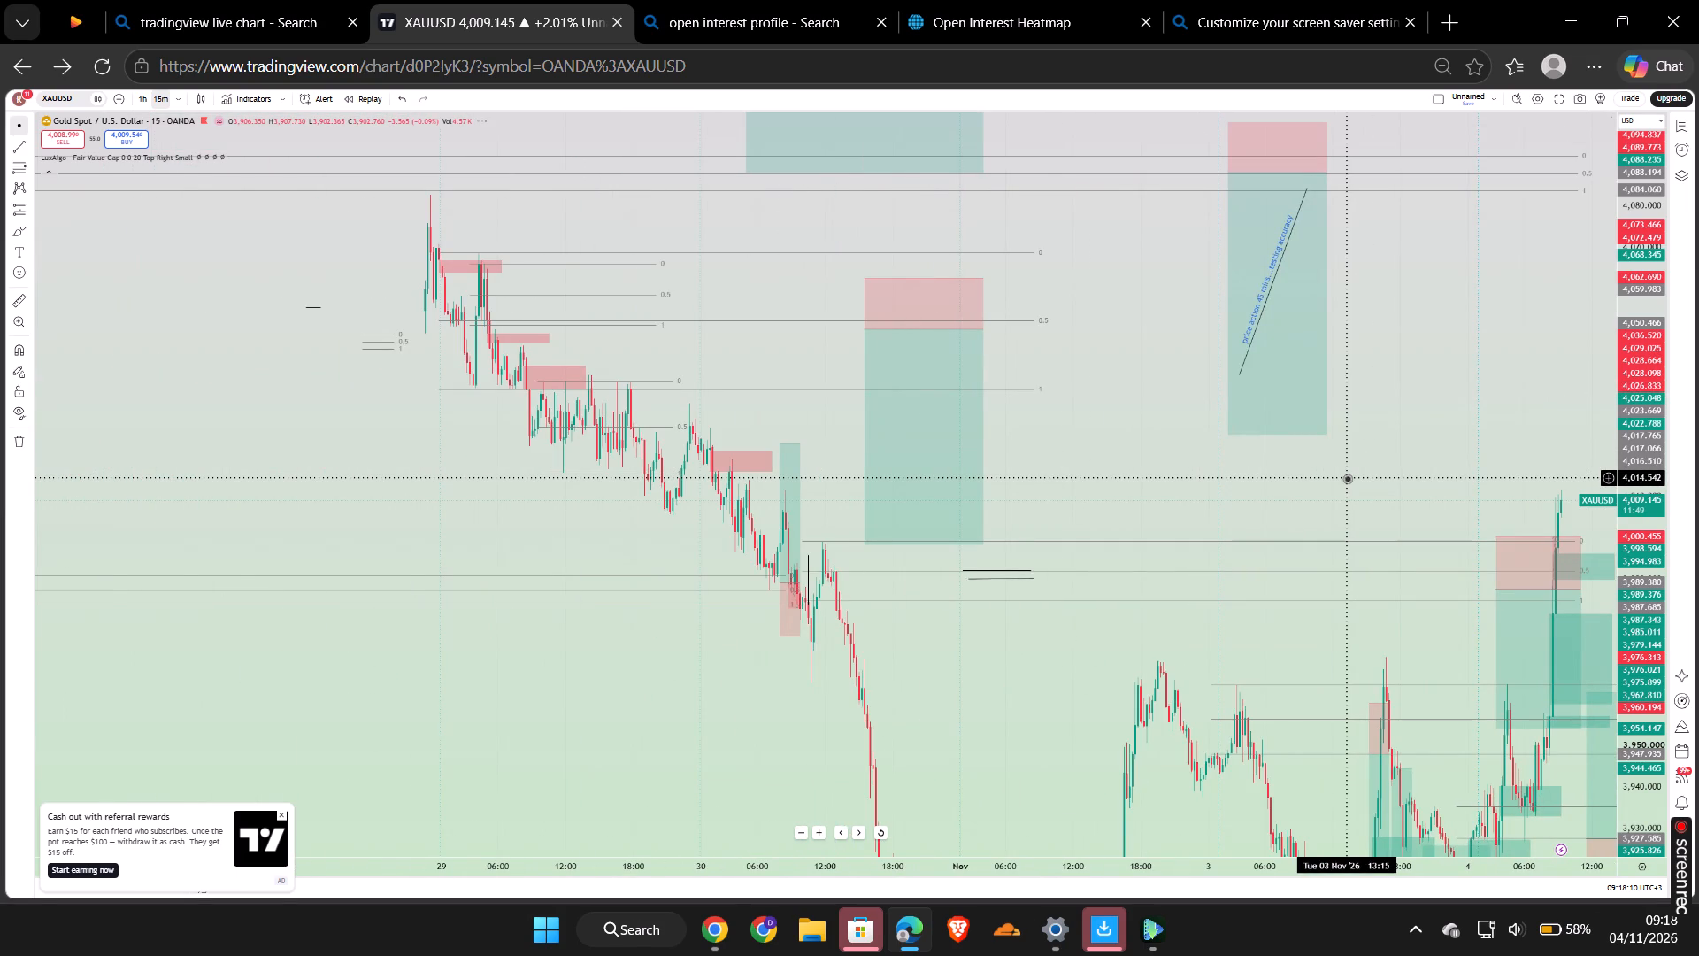
{"action": "left_click_drag", "start_coordinate": [1348, 483], "coordinate": [1326, 489]}
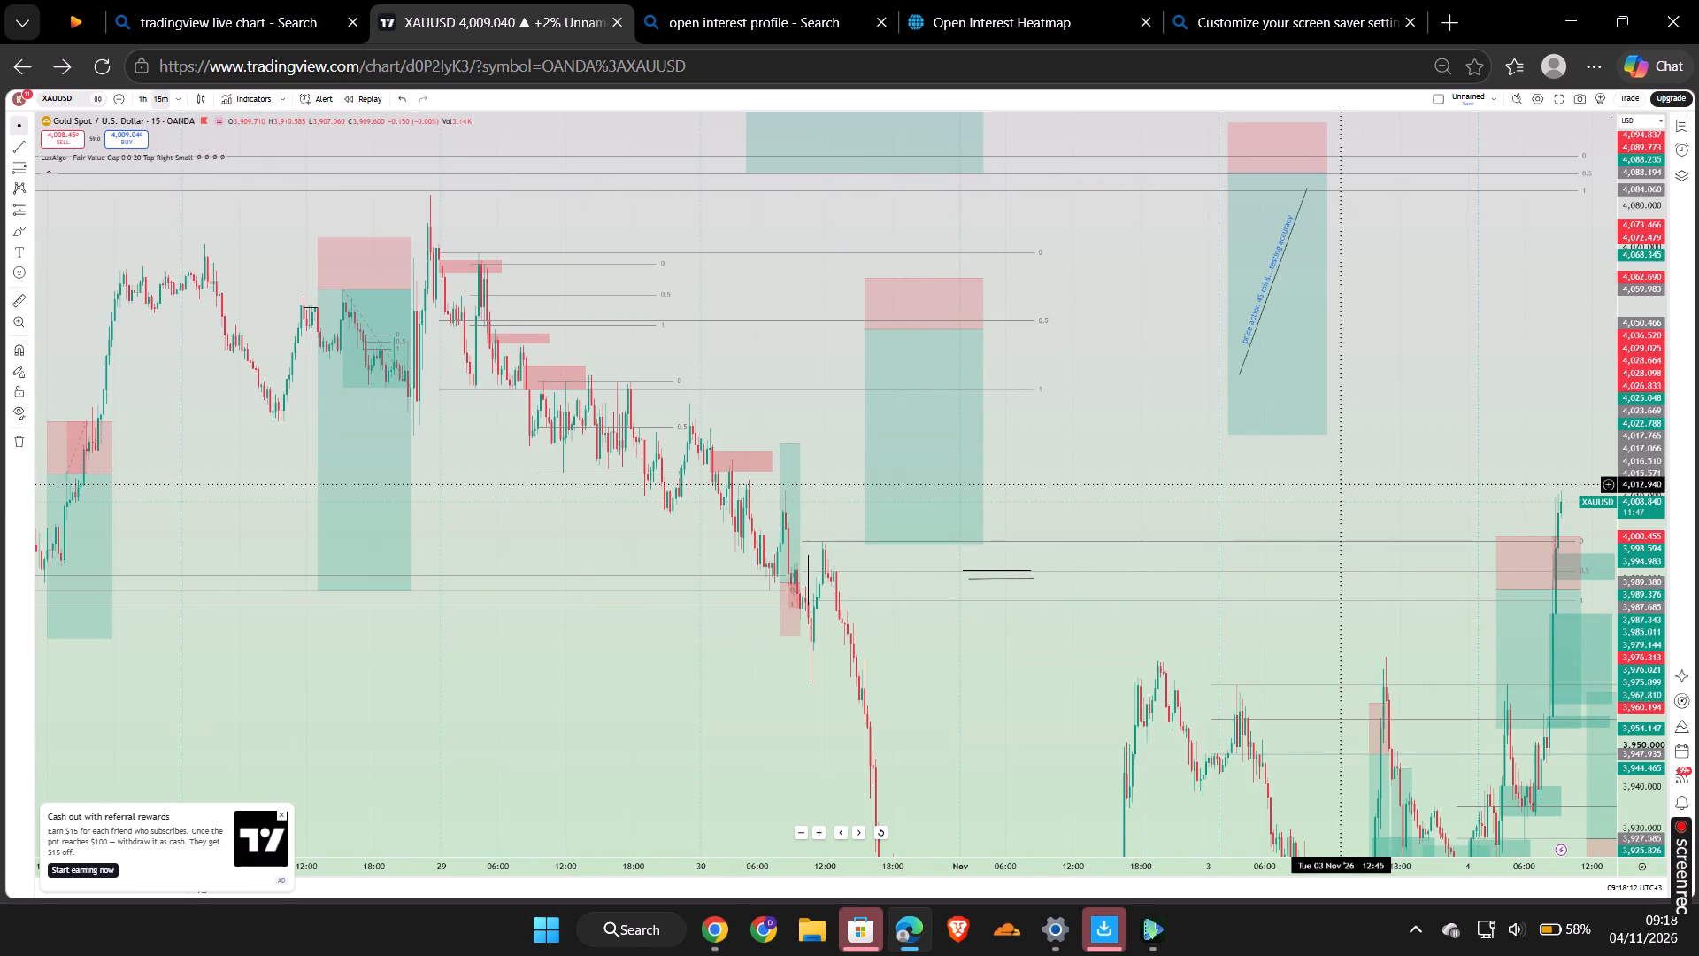
{"action": "left_click_drag", "start_coordinate": [1326, 489], "coordinate": [1278, 317]}
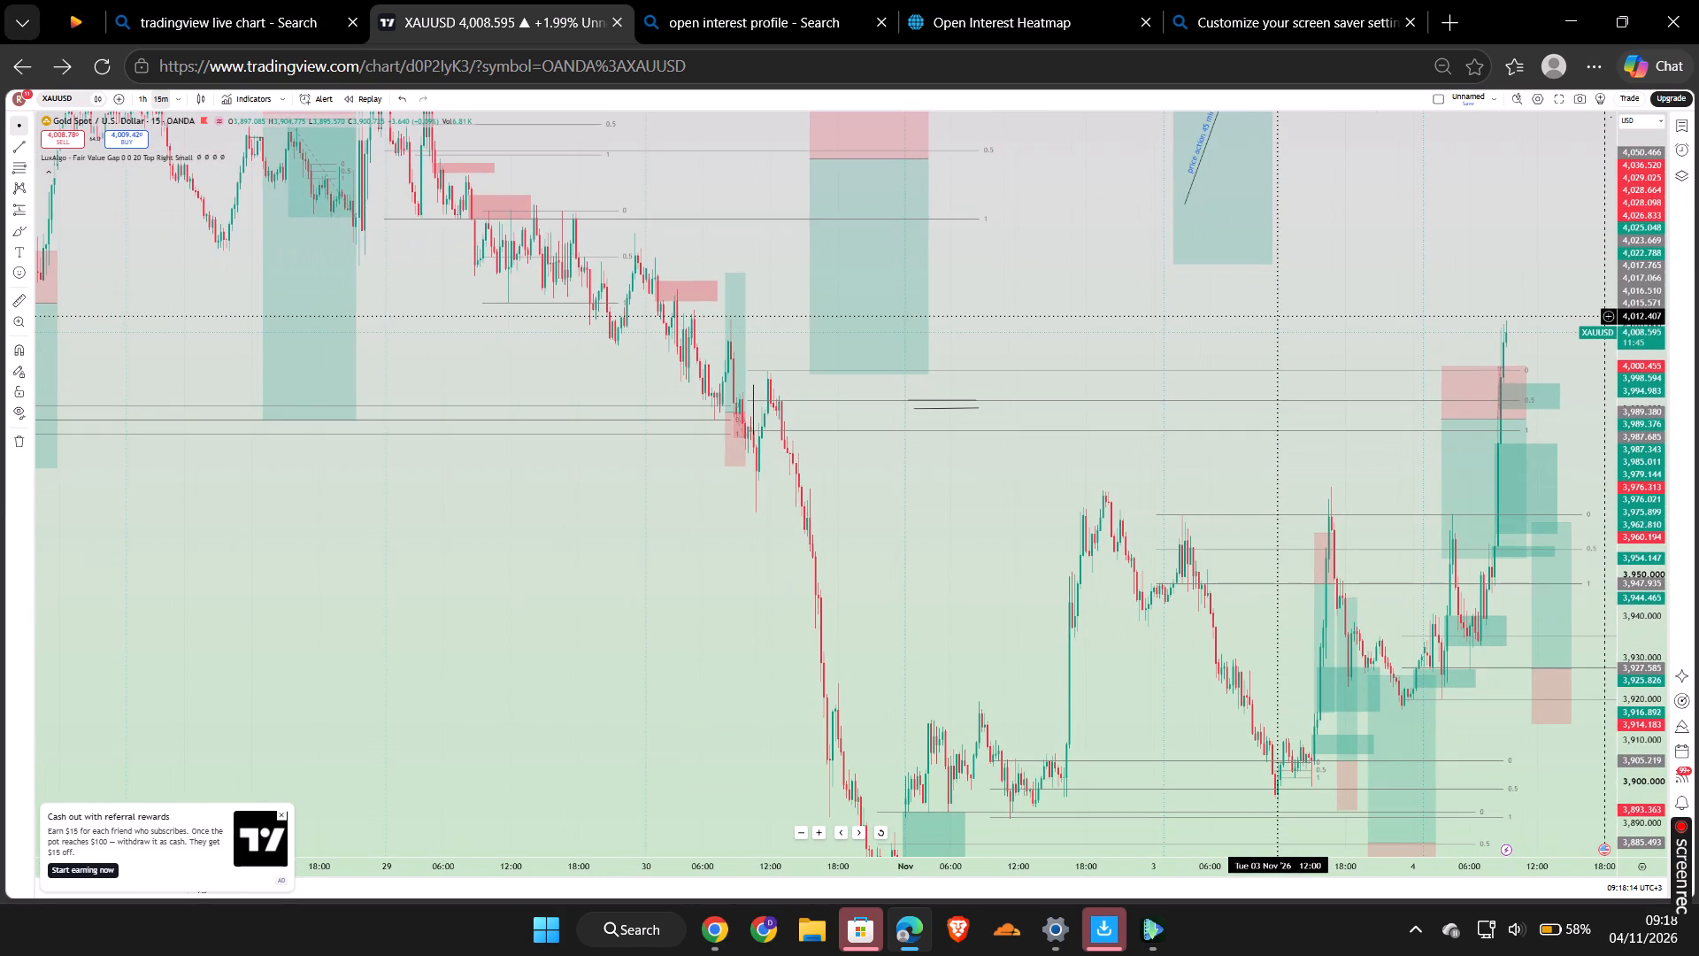
{"action": "left_click_drag", "start_coordinate": [1278, 317], "coordinate": [1103, 327]}
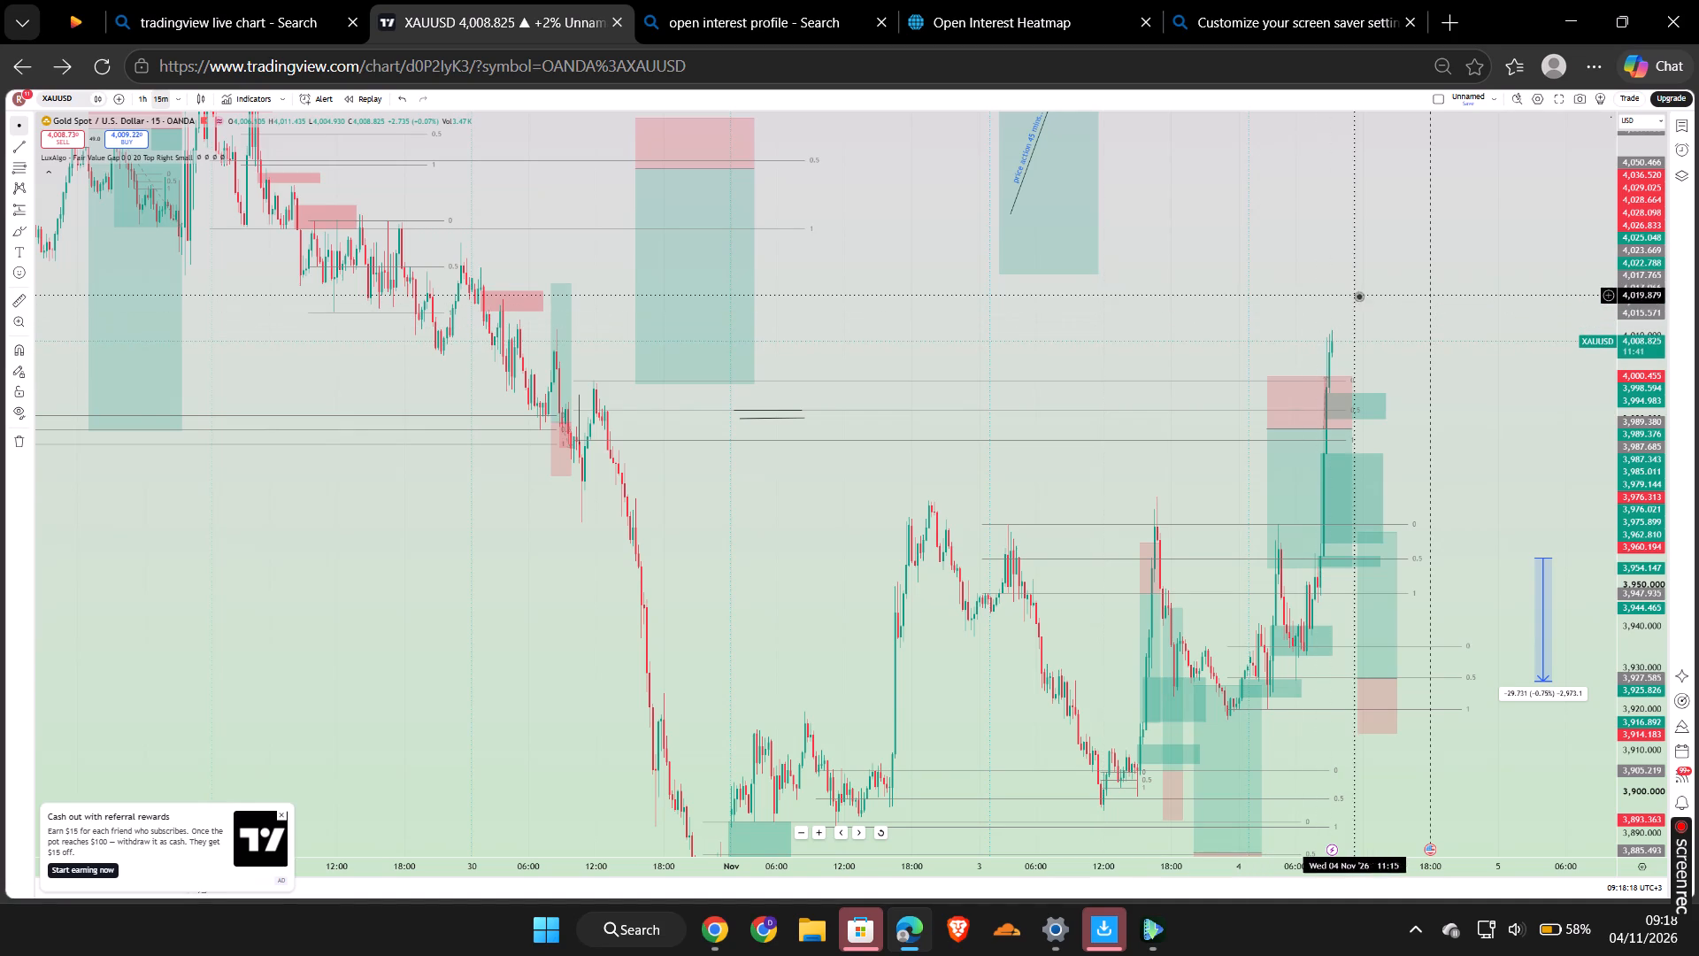
{"action": "left_click_drag", "start_coordinate": [1365, 294], "coordinate": [1125, 316]}
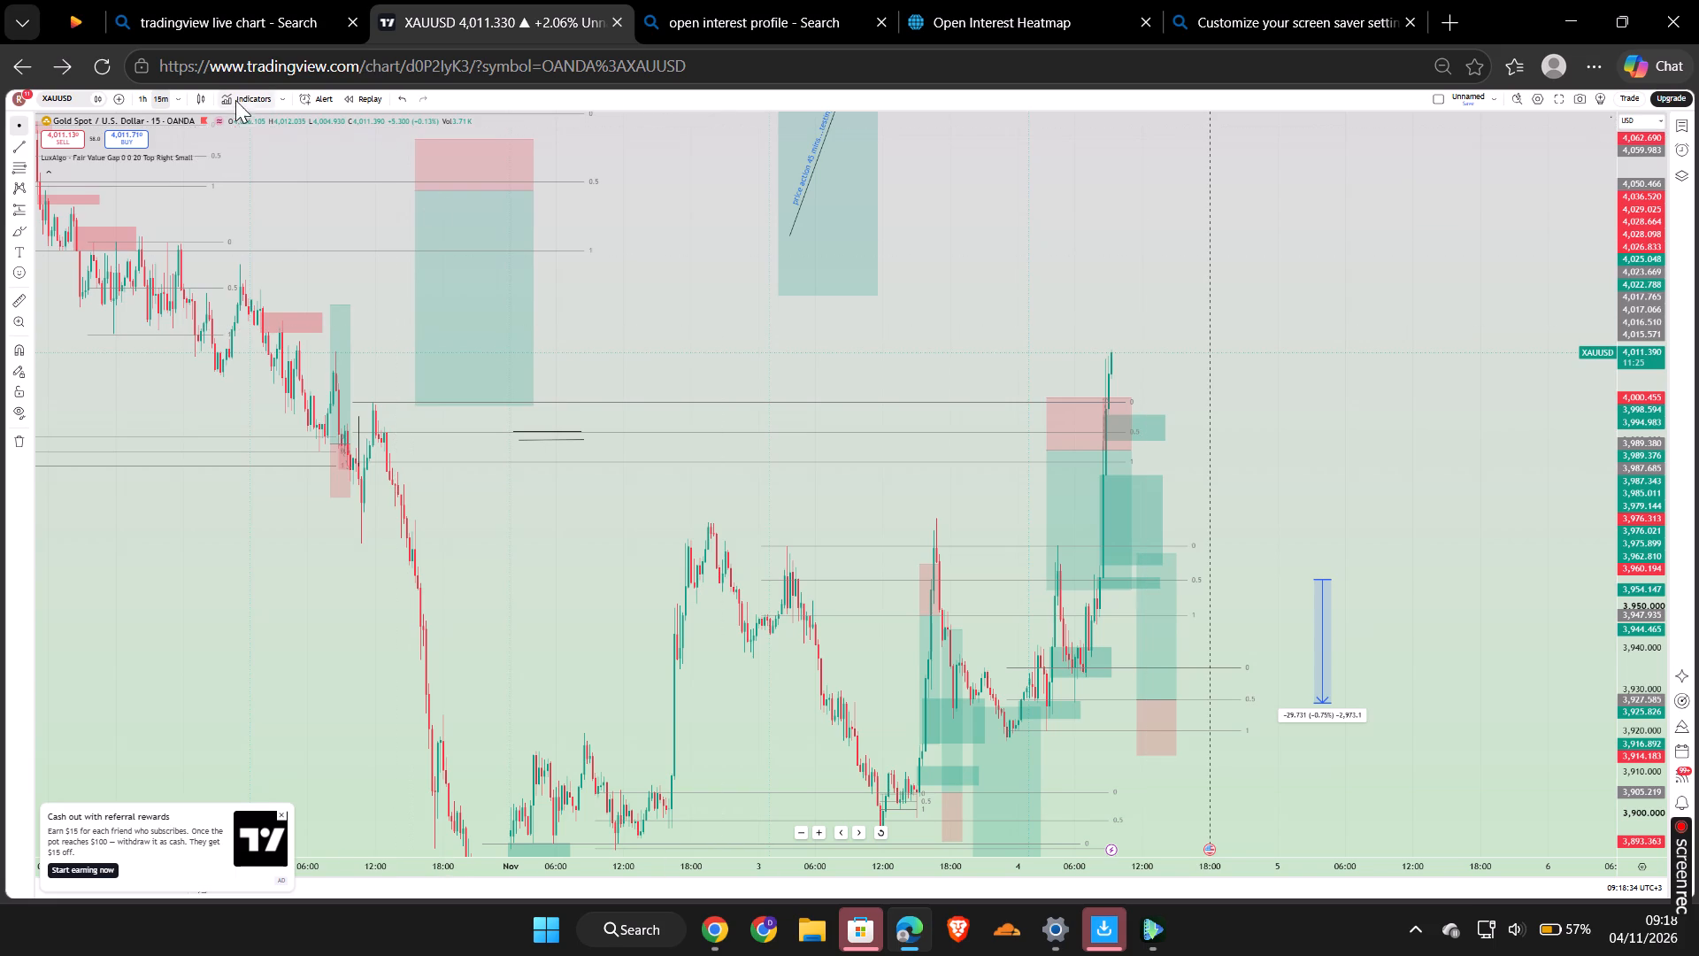
Change the XAUUSD chart's timeframe to 3 minutes.
{"action": "left_click", "coordinate": [184, 99]}
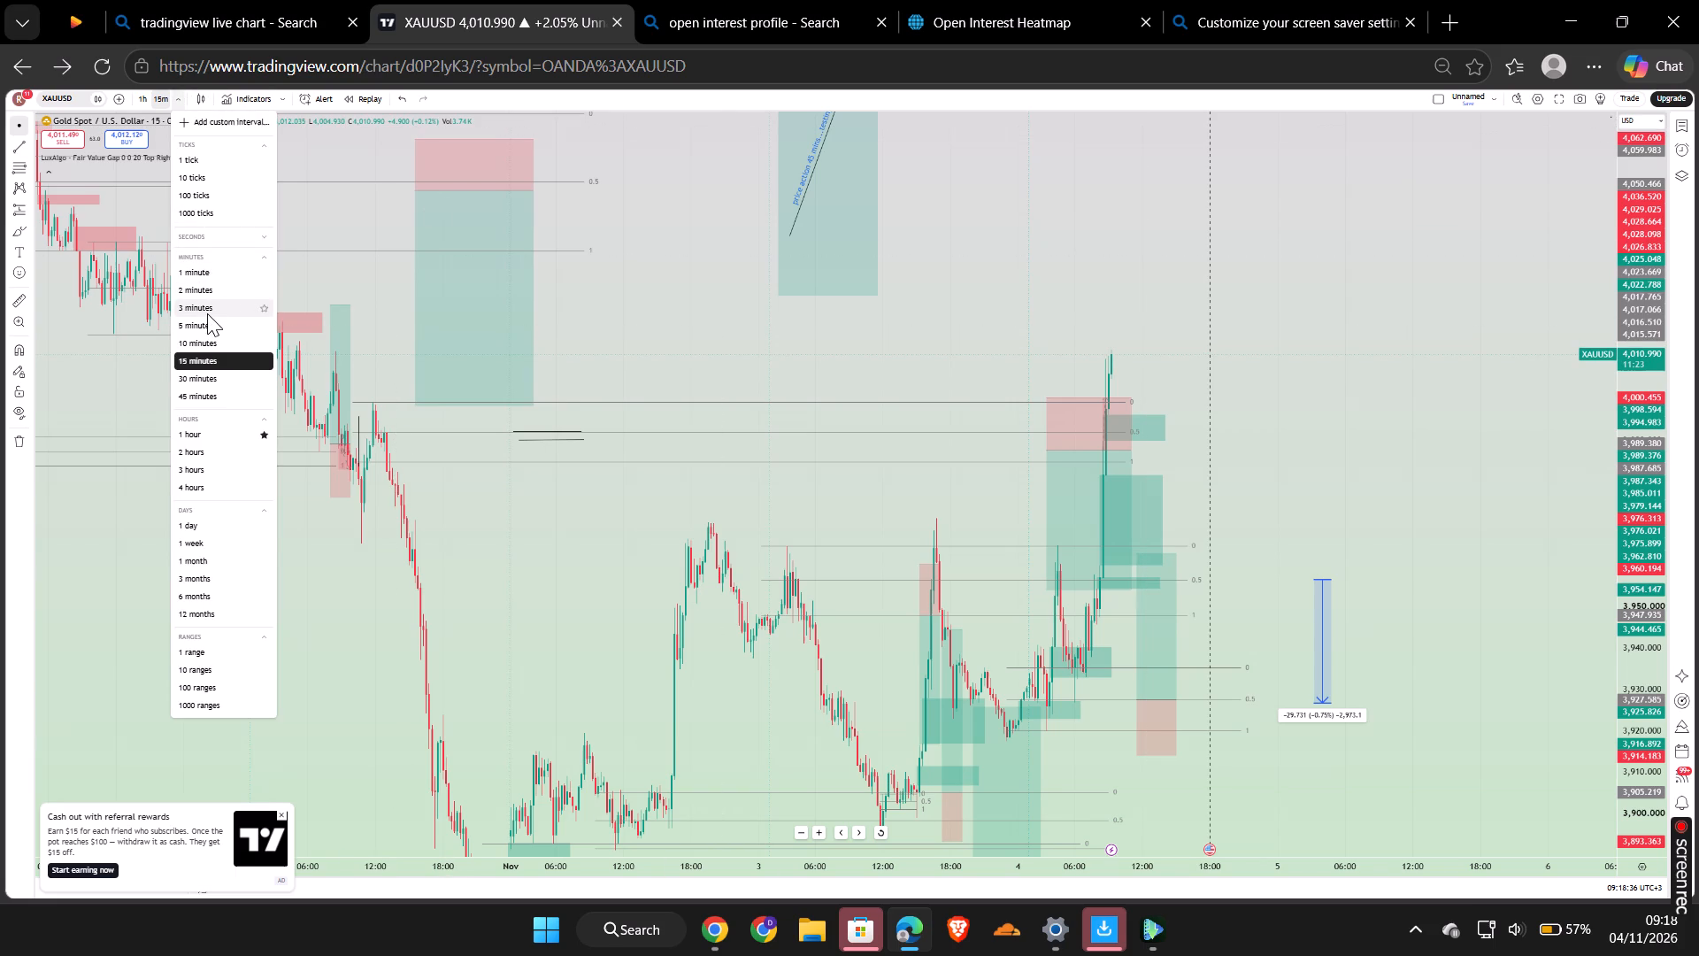
{"action": "left_click", "coordinate": [207, 310]}
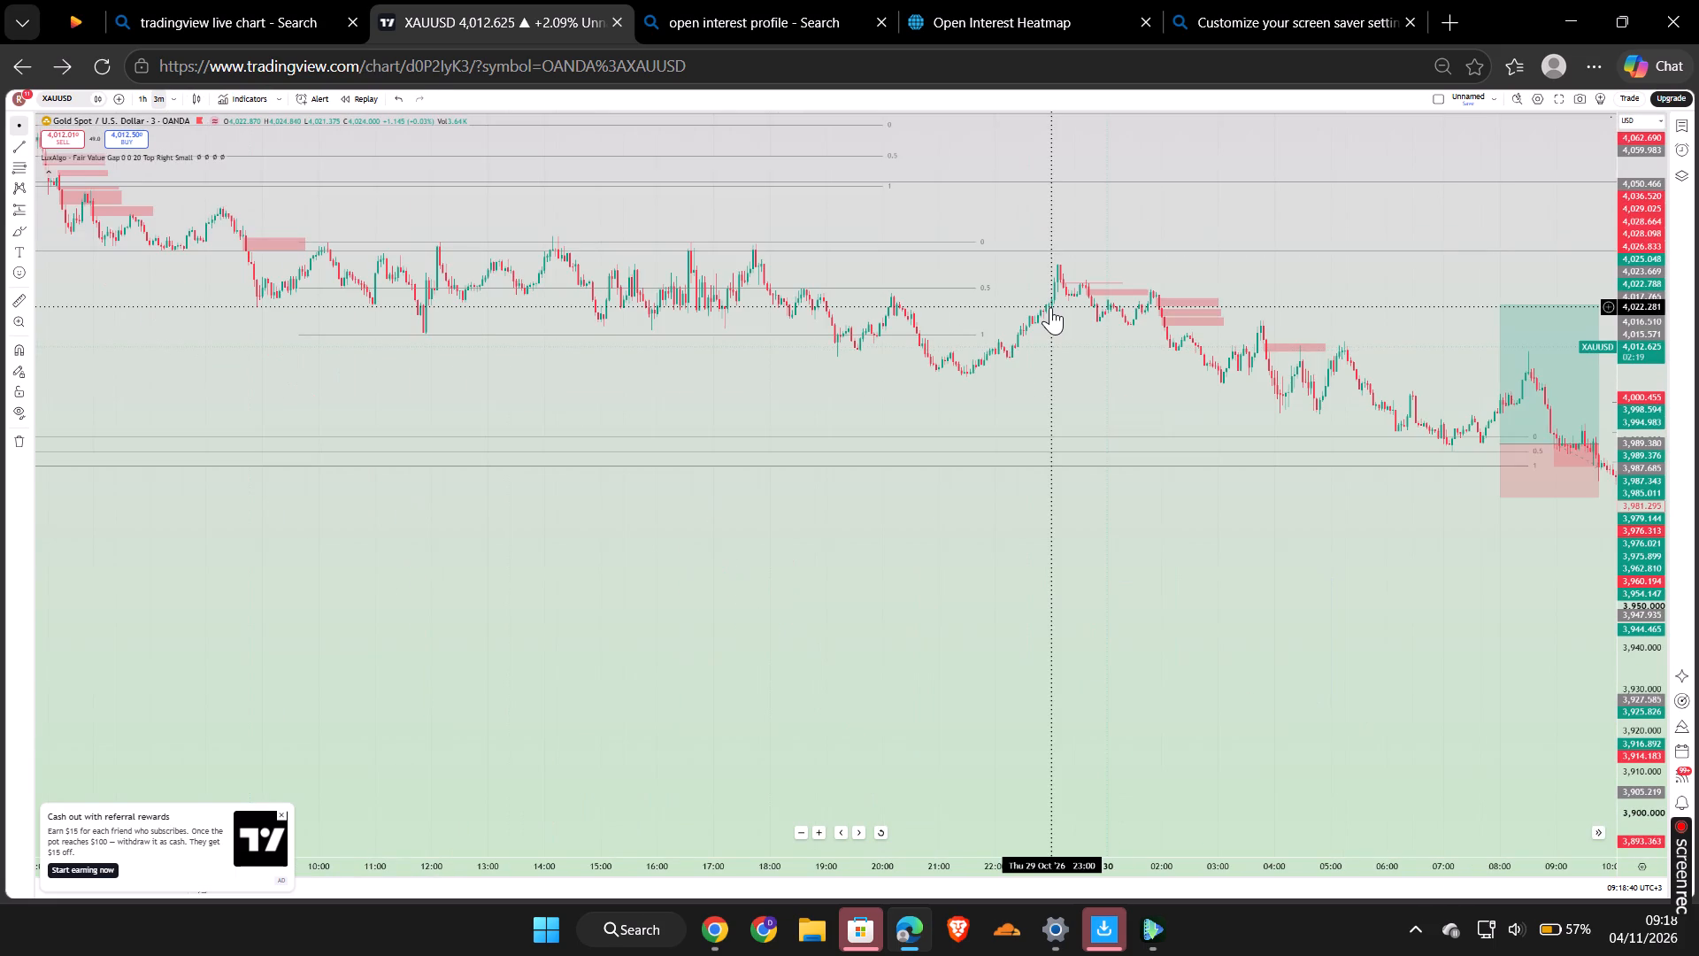
Examine the 3-minute XAUUSD price action from 30 October through the latest 4 November candles and their surrounding marked zones.
{"action": "left_click_drag", "start_coordinate": [1481, 538], "coordinate": [341, 548]}
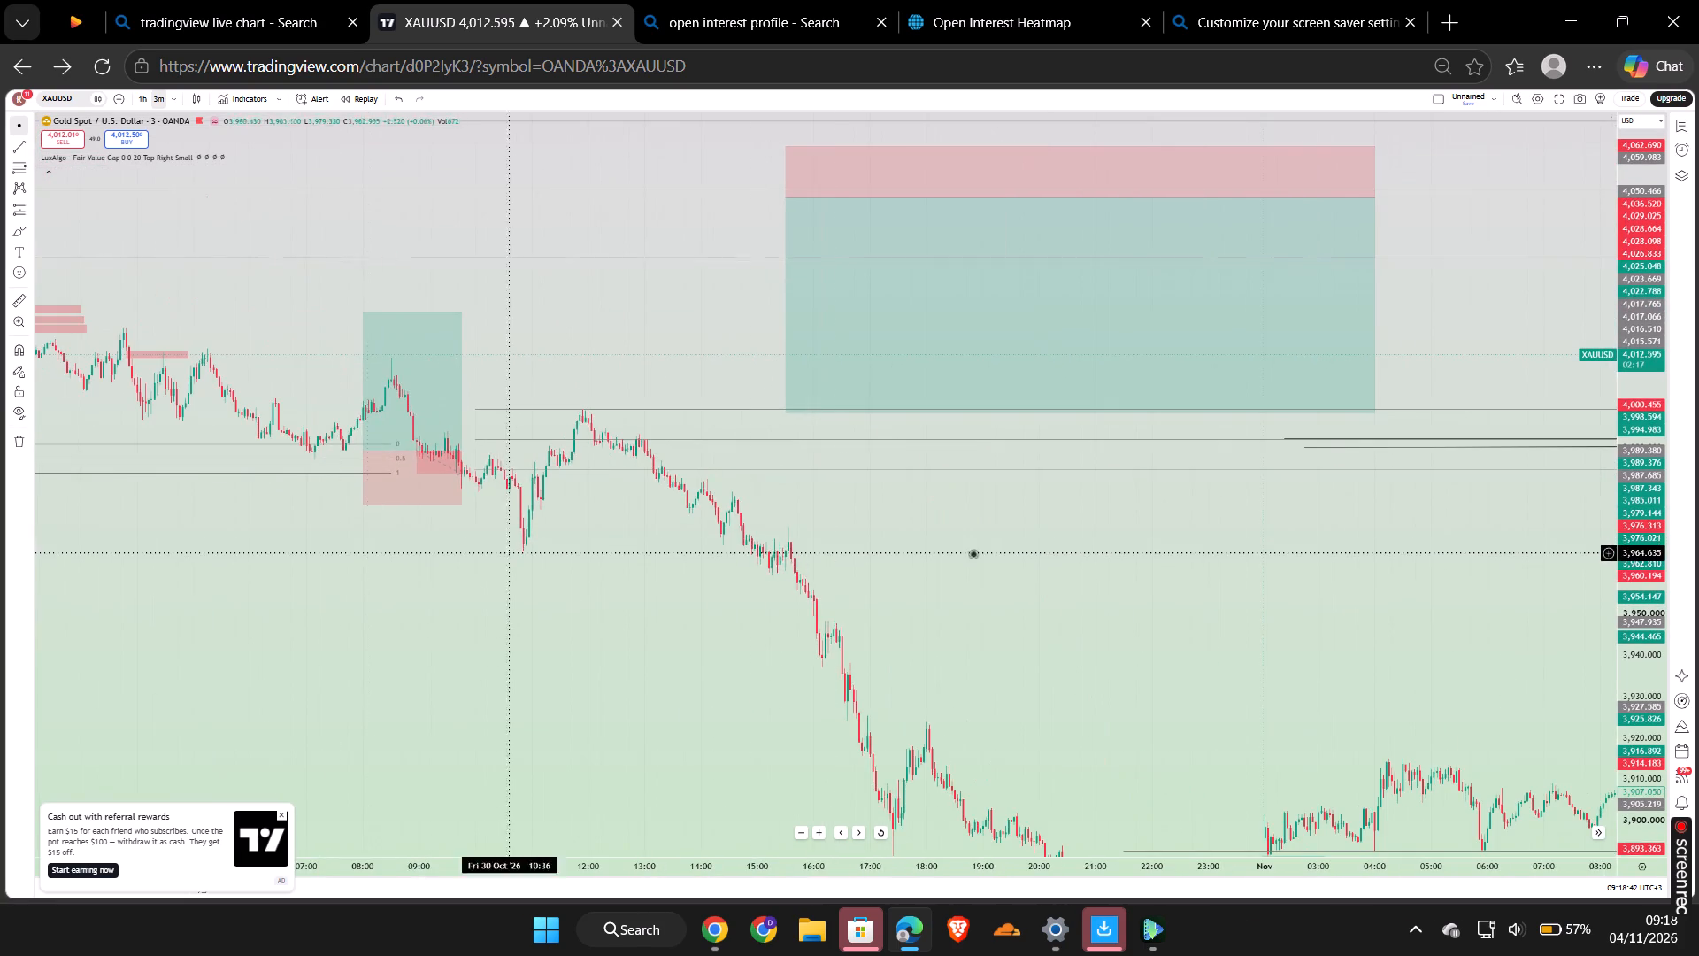
{"action": "left_click_drag", "start_coordinate": [1610, 553], "coordinate": [234, 351]}
{"action": "left_click", "coordinate": [1482, 495]}
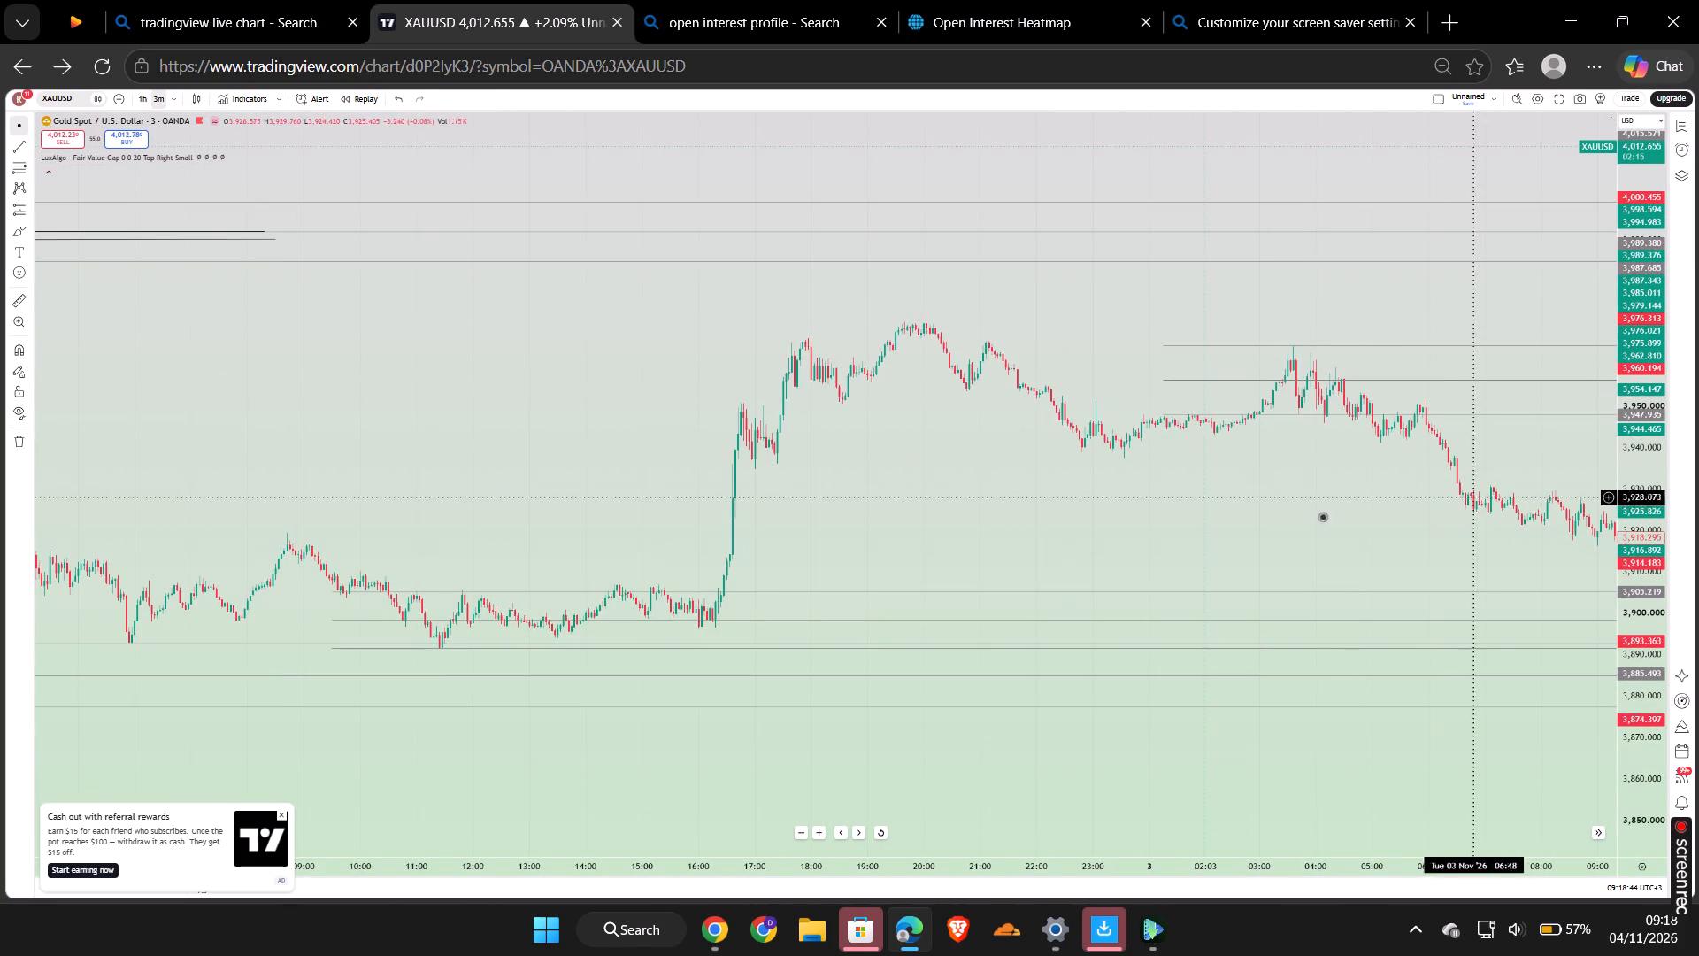
{"action": "left_click_drag", "start_coordinate": [1324, 516], "coordinate": [348, 495]}
{"action": "left_click_drag", "start_coordinate": [1442, 404], "coordinate": [936, 418]}
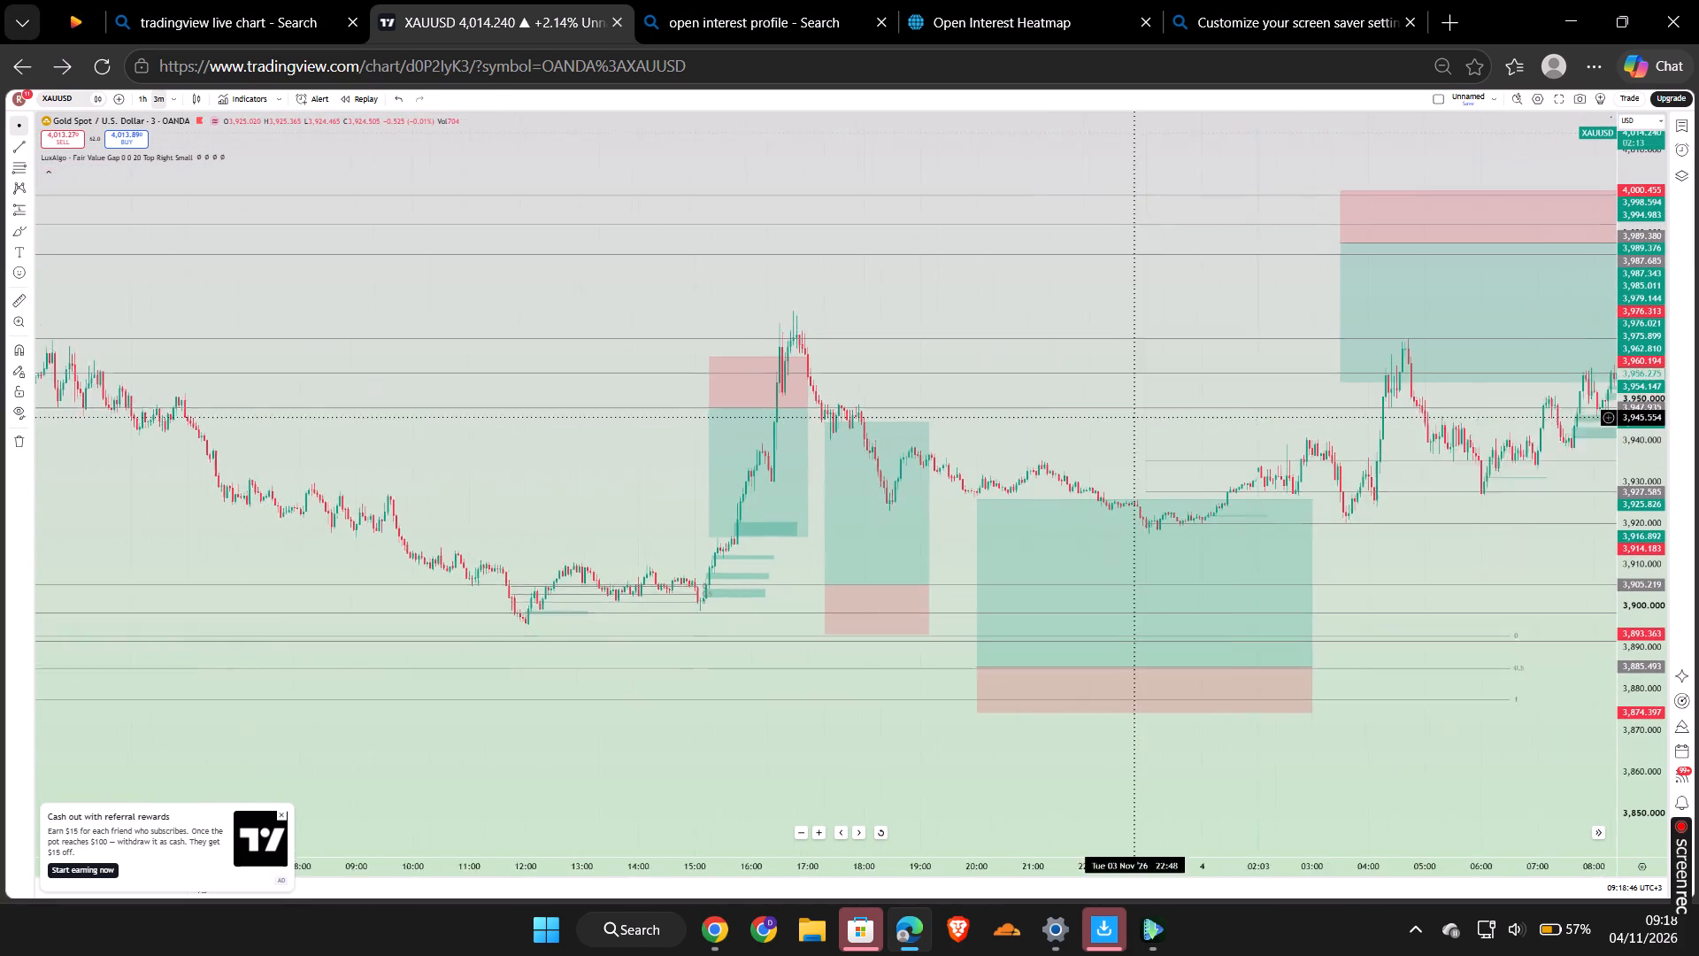
{"action": "left_click_drag", "start_coordinate": [936, 418], "coordinate": [480, 399]}
{"action": "left_click_drag", "start_coordinate": [1382, 679], "coordinate": [1272, 846]}
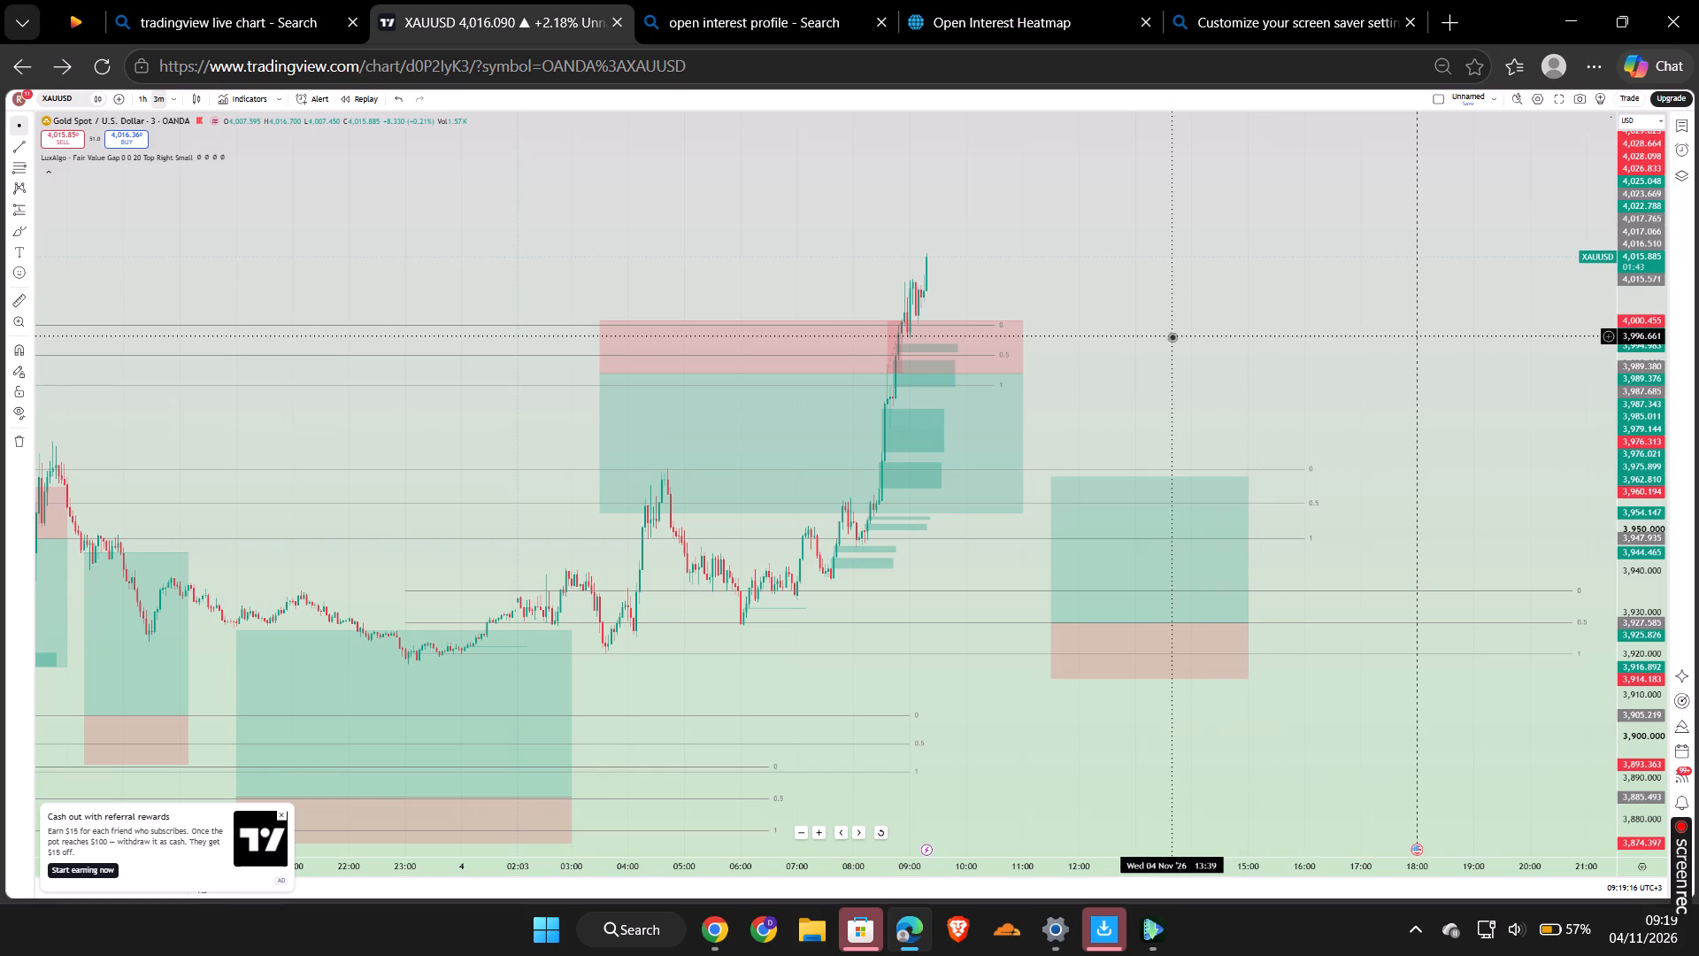
{"action": "left_click_drag", "start_coordinate": [1150, 336], "coordinate": [1260, 387]}
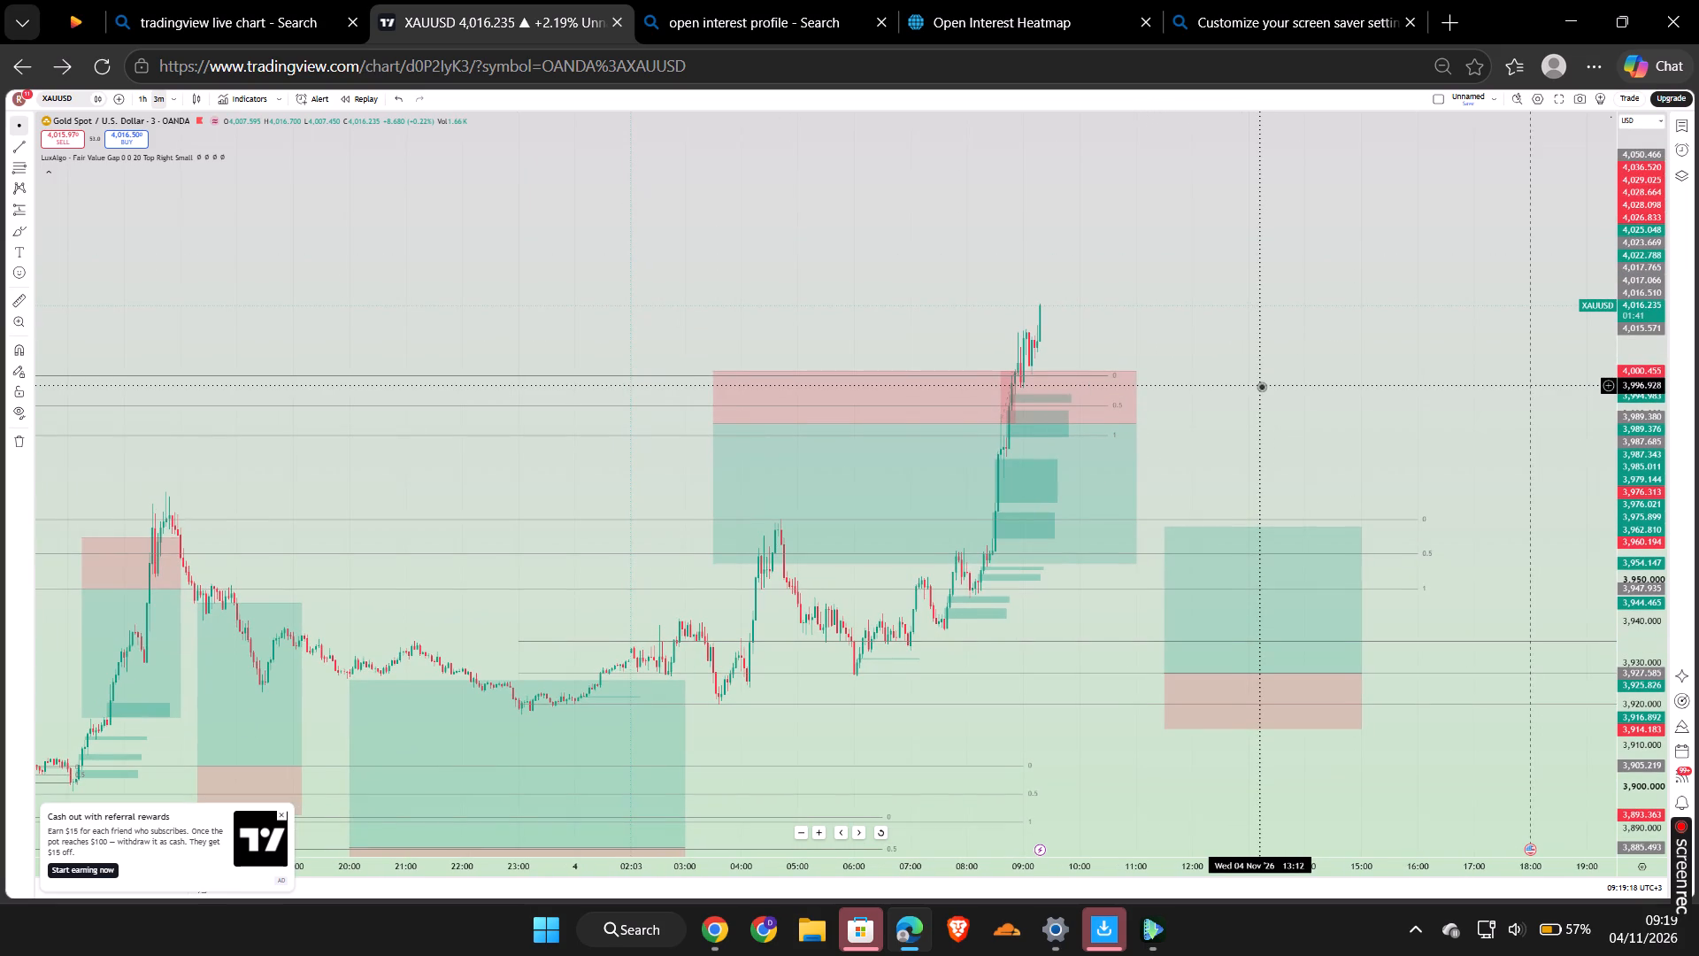
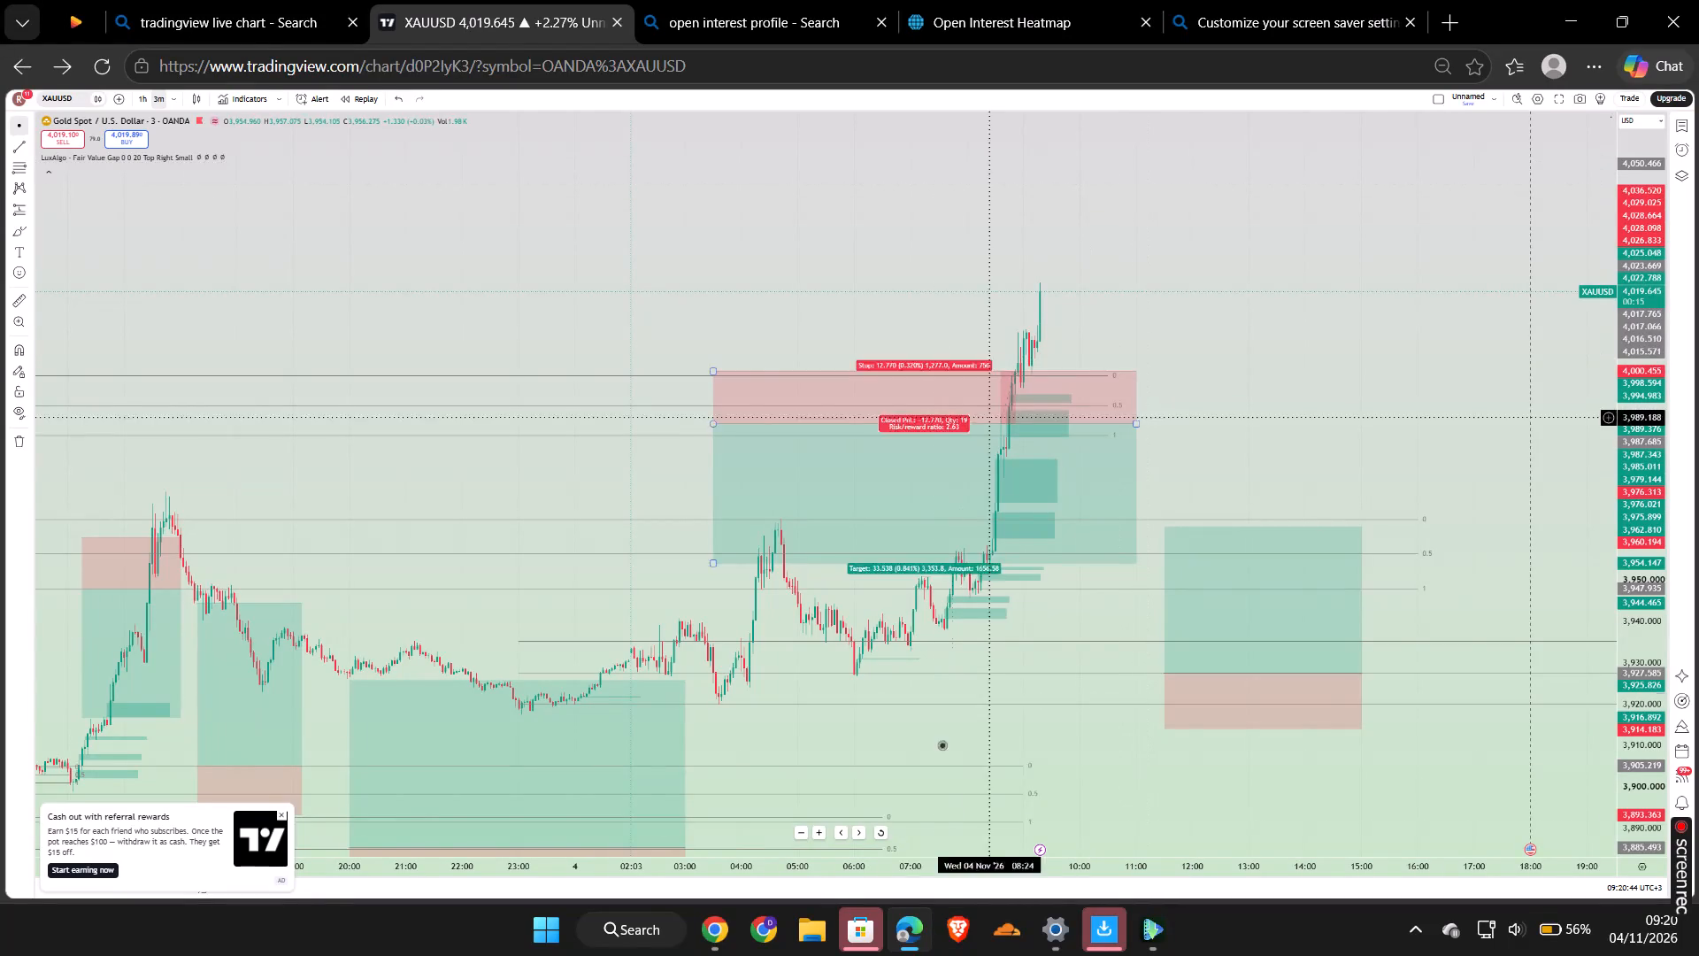
Switch to the Settings window's Power & battery page and review the expanded Energy saver options.
{"action": "left_click", "coordinate": [1049, 928]}
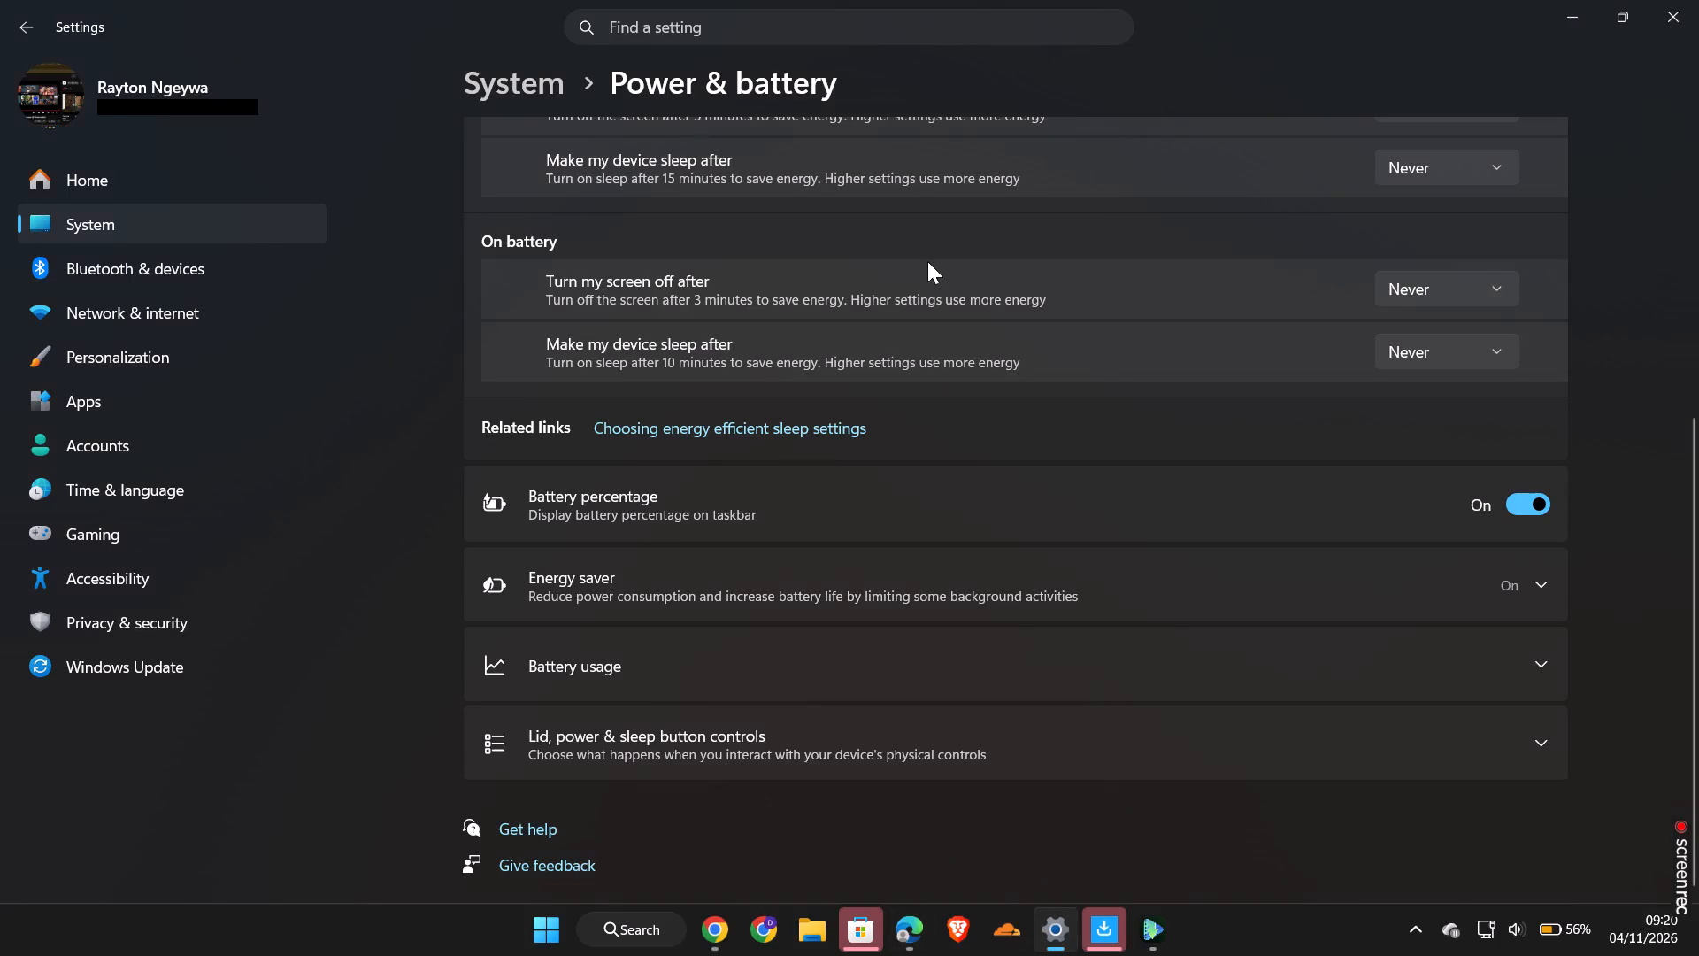
{"action": "left_click", "coordinate": [1533, 590]}
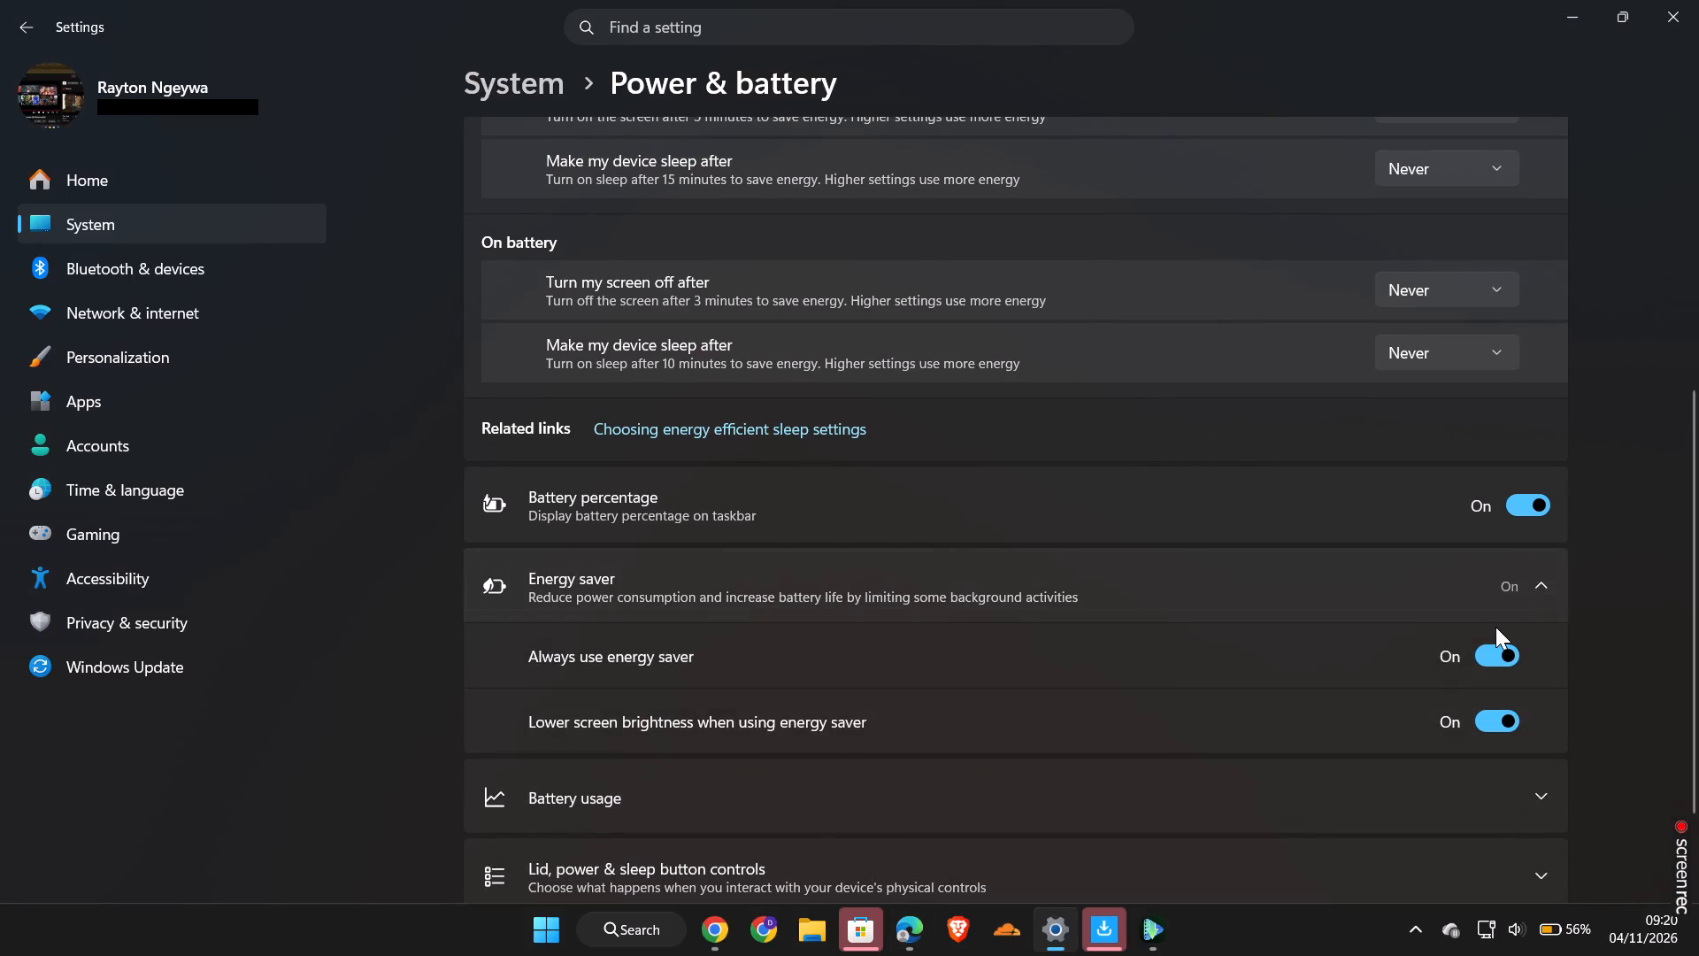
{"action": "scroll", "coordinate": [1412, 617], "scroll_direction": "down", "scroll_amount": 3}
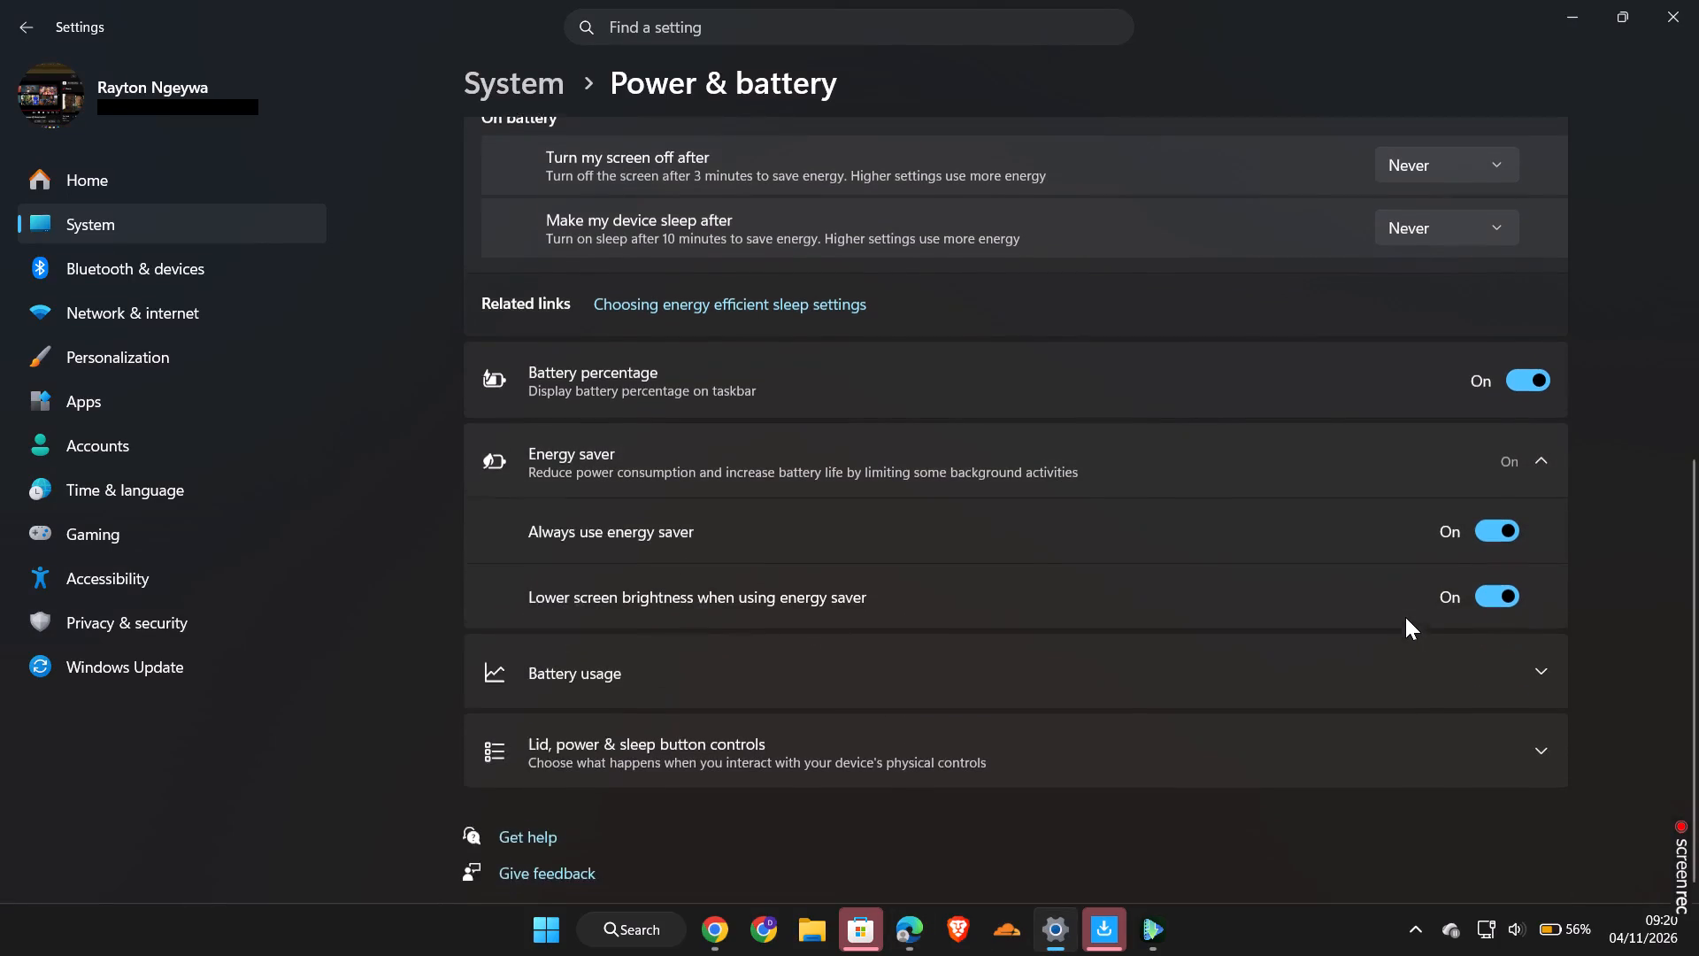
{"action": "scroll", "coordinate": [1405, 617], "scroll_direction": "down", "scroll_amount": 3}
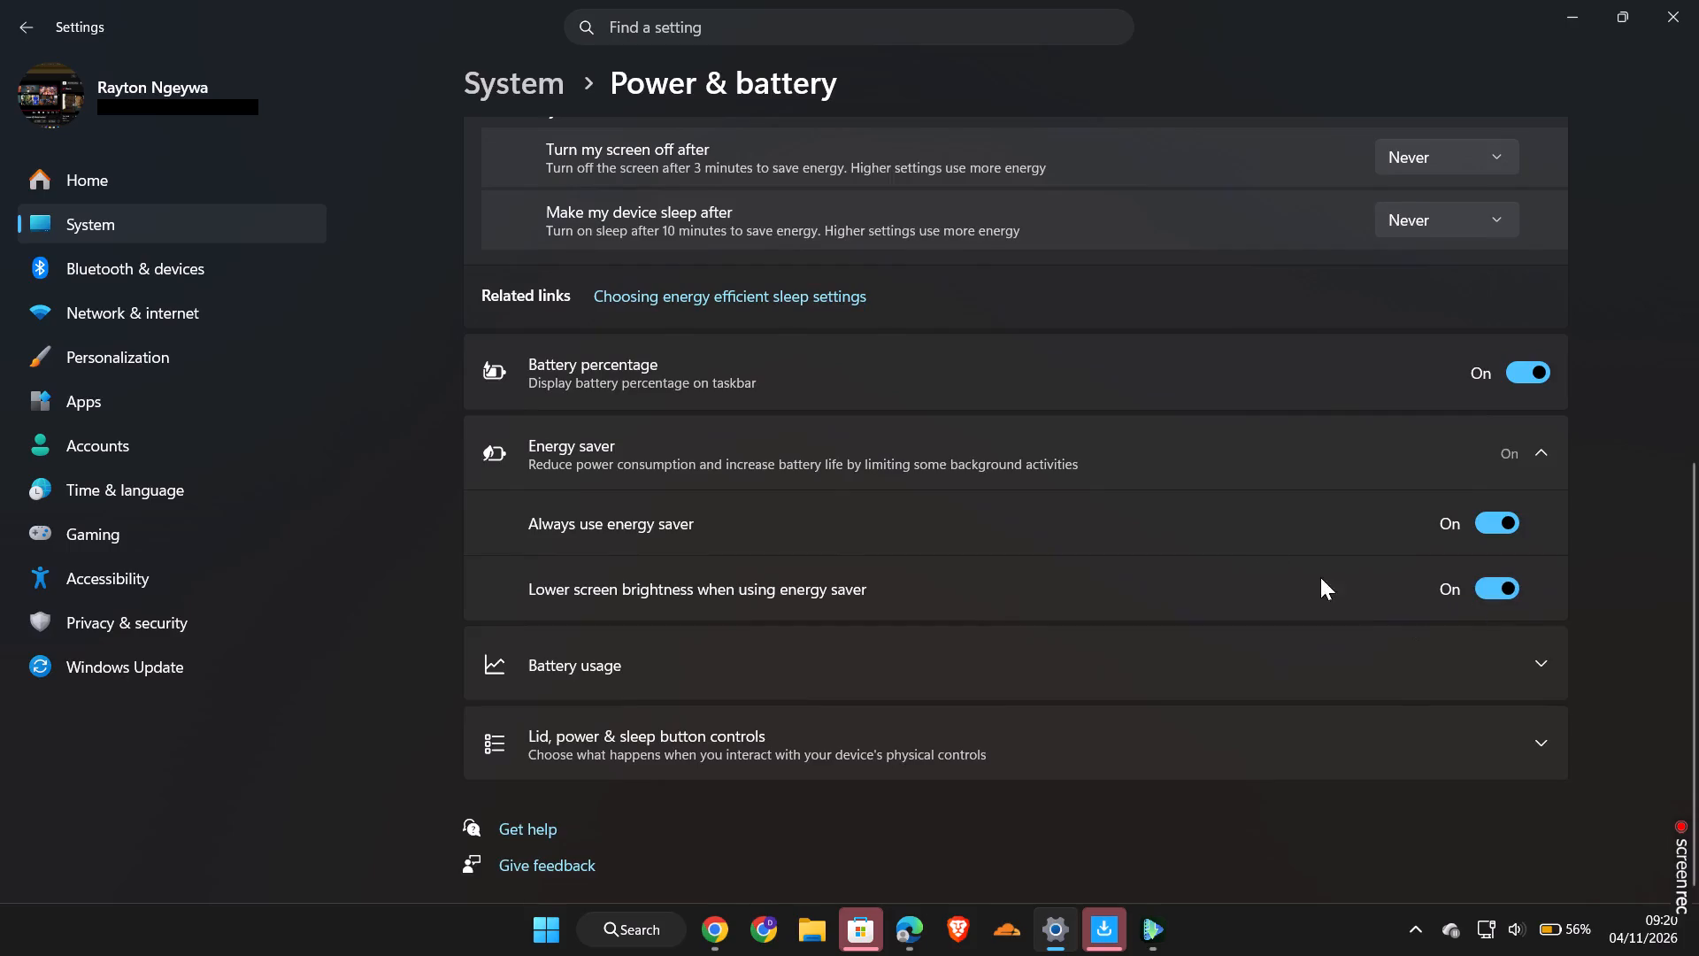
{"action": "scroll", "coordinate": [1250, 533], "scroll_direction": "up", "scroll_amount": 1}
{"action": "left_click", "coordinate": [1200, 500]}
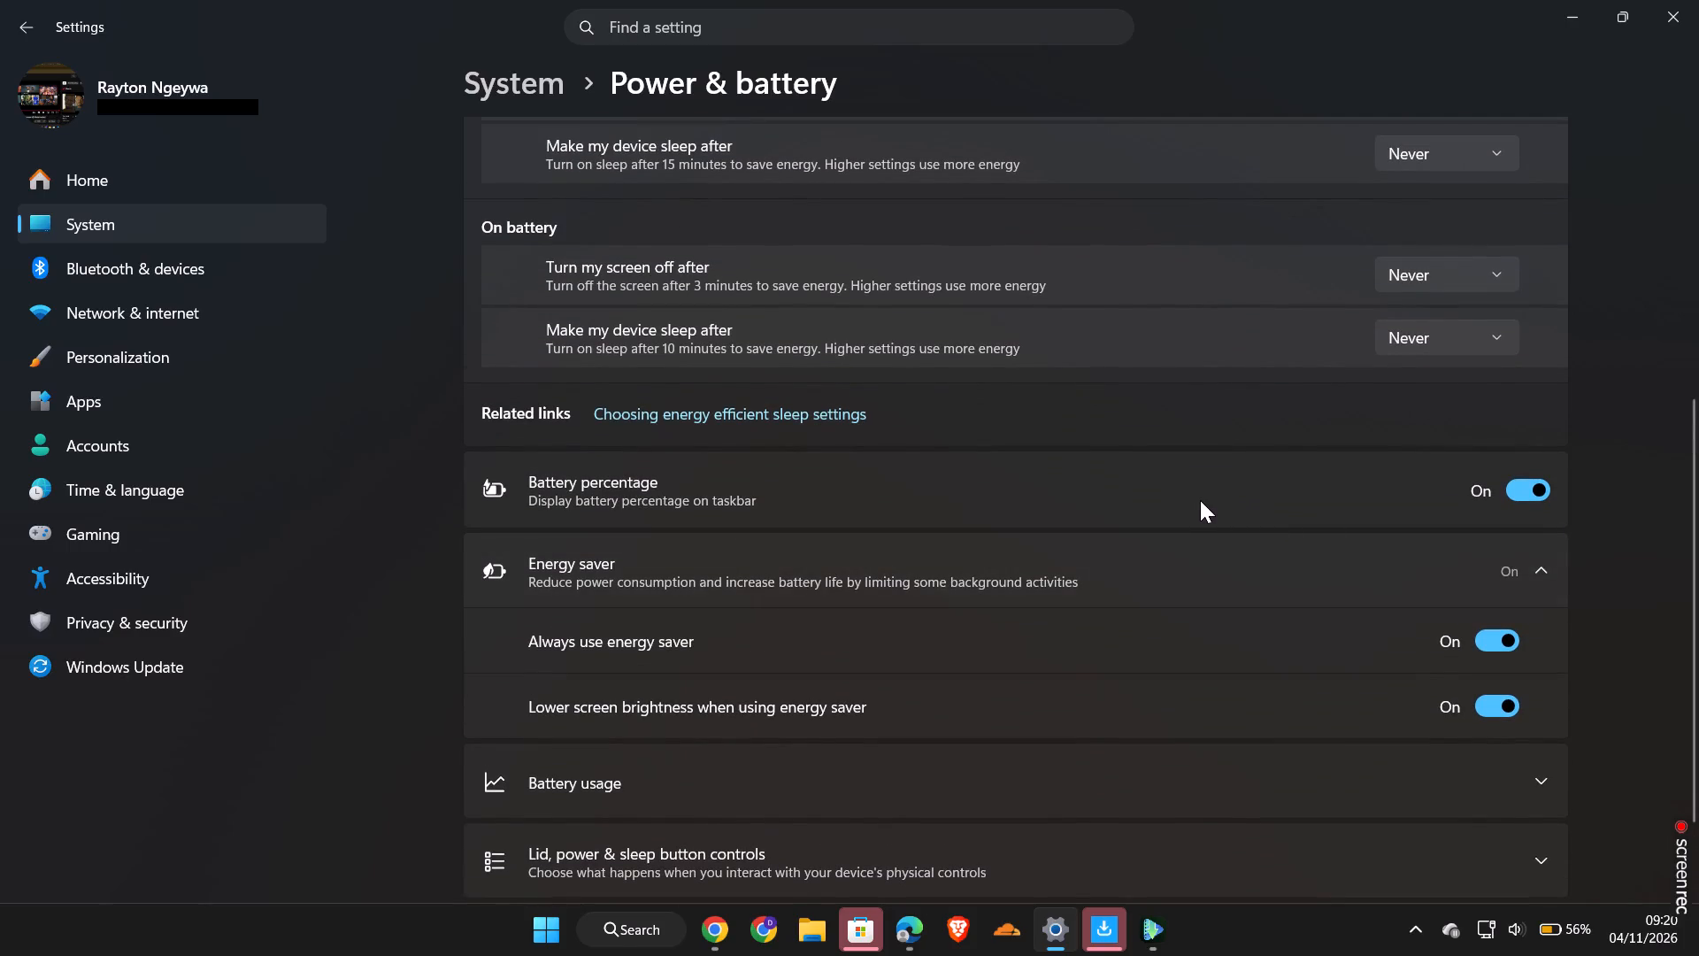
Set both the on-battery screen-off and device sleep timeouts to 5 hours.
{"action": "scroll", "coordinate": [973, 460], "scroll_direction": "up", "scroll_amount": 2}
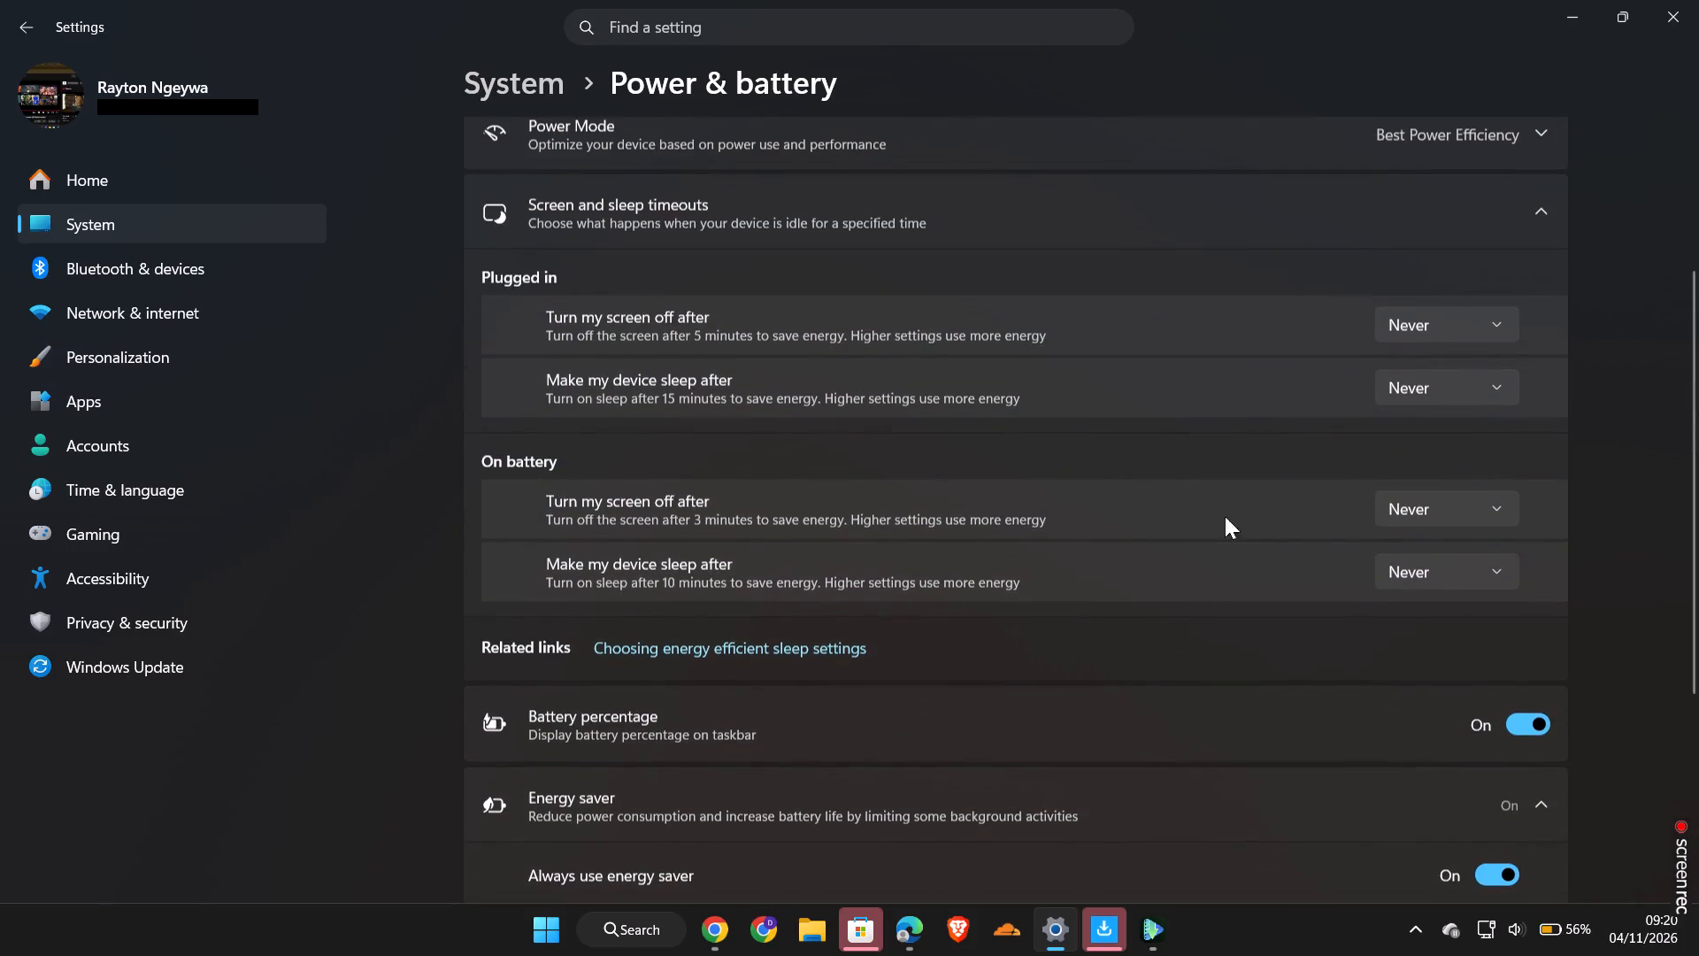
{"action": "left_click", "coordinate": [1495, 514]}
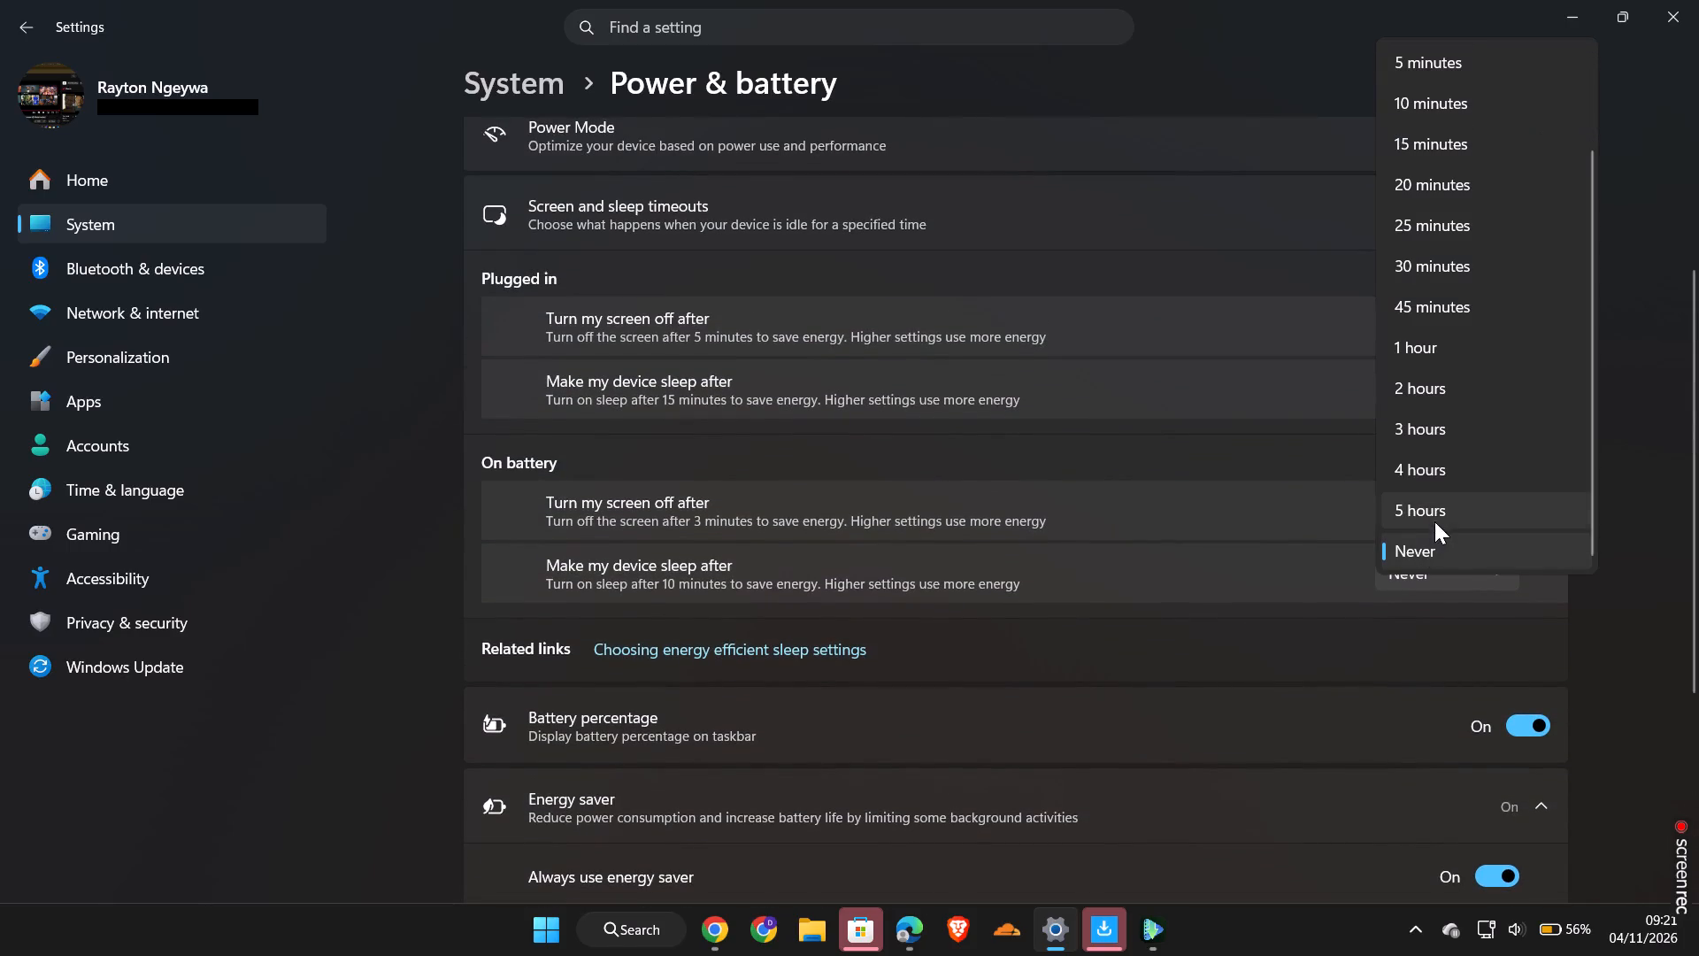
{"action": "left_click", "coordinate": [1441, 510]}
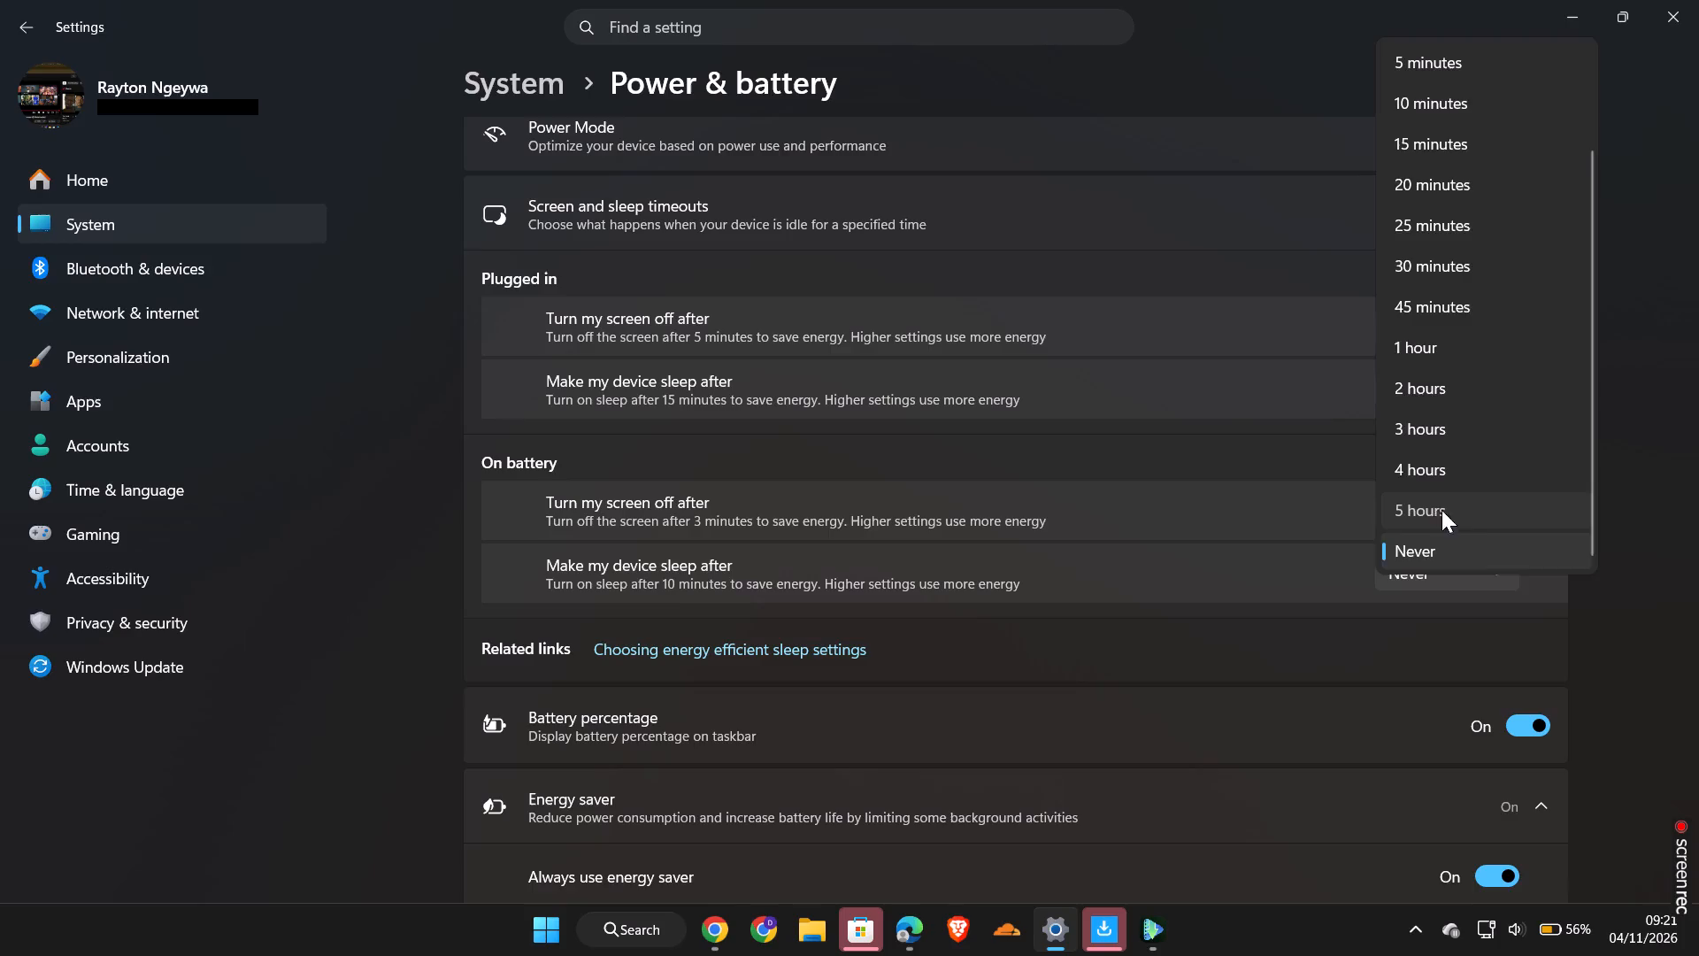
{"action": "left_click", "coordinate": [1510, 569]}
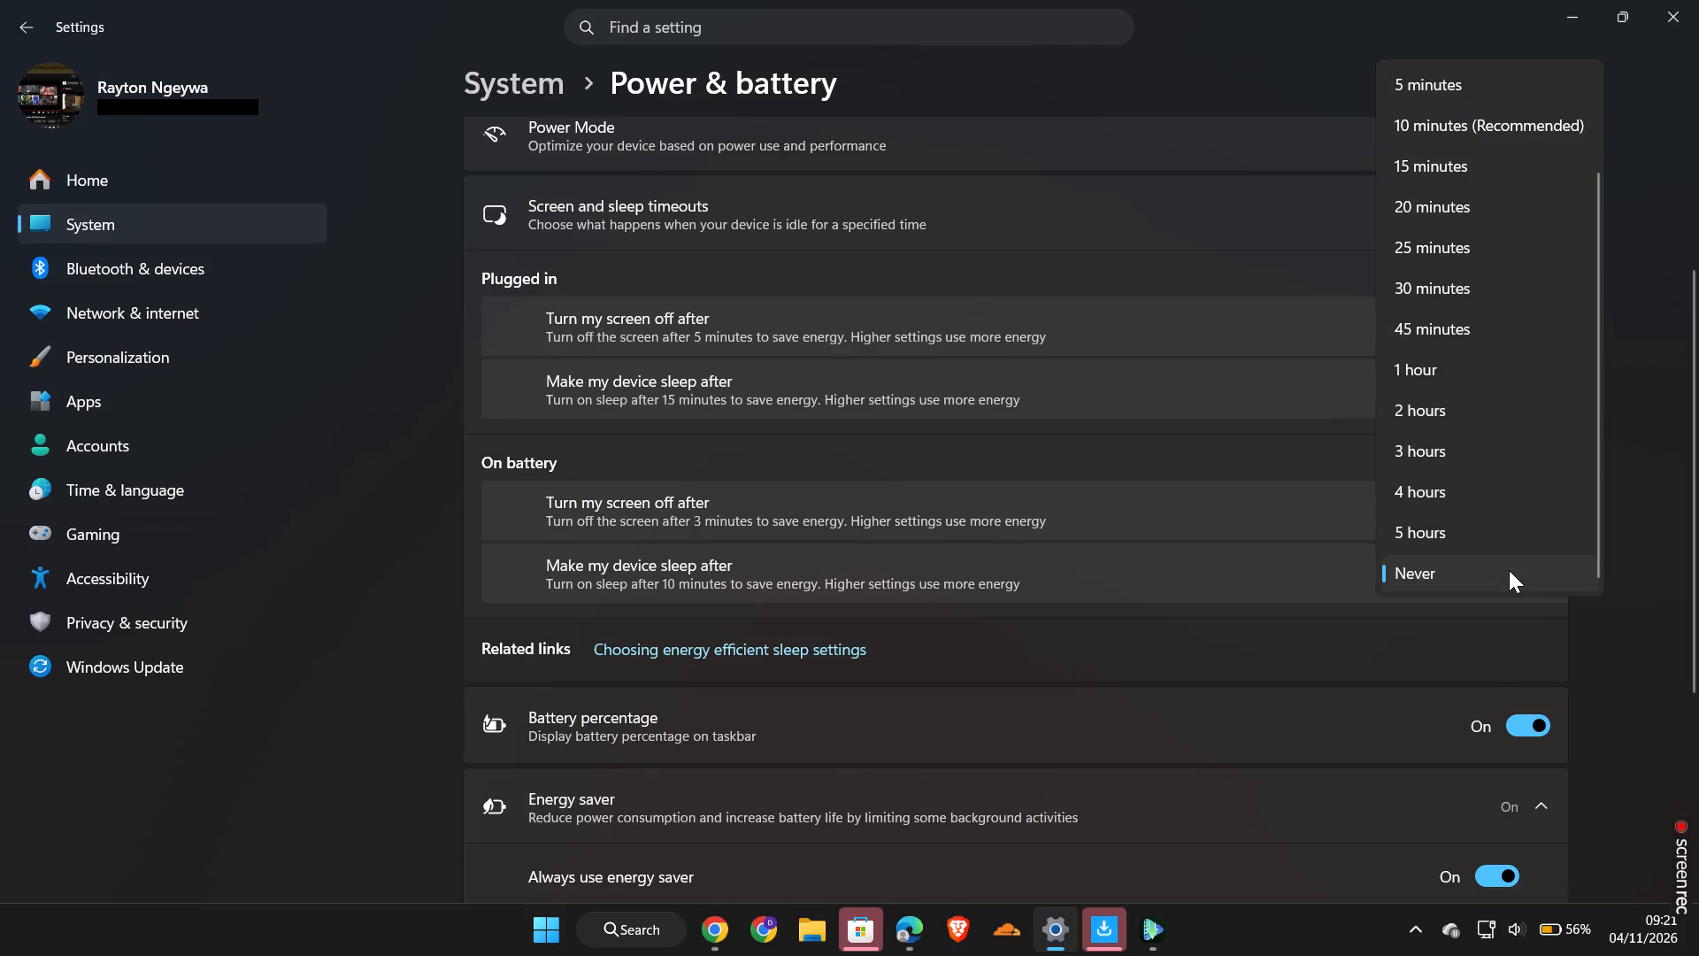
{"action": "left_click", "coordinate": [1430, 527]}
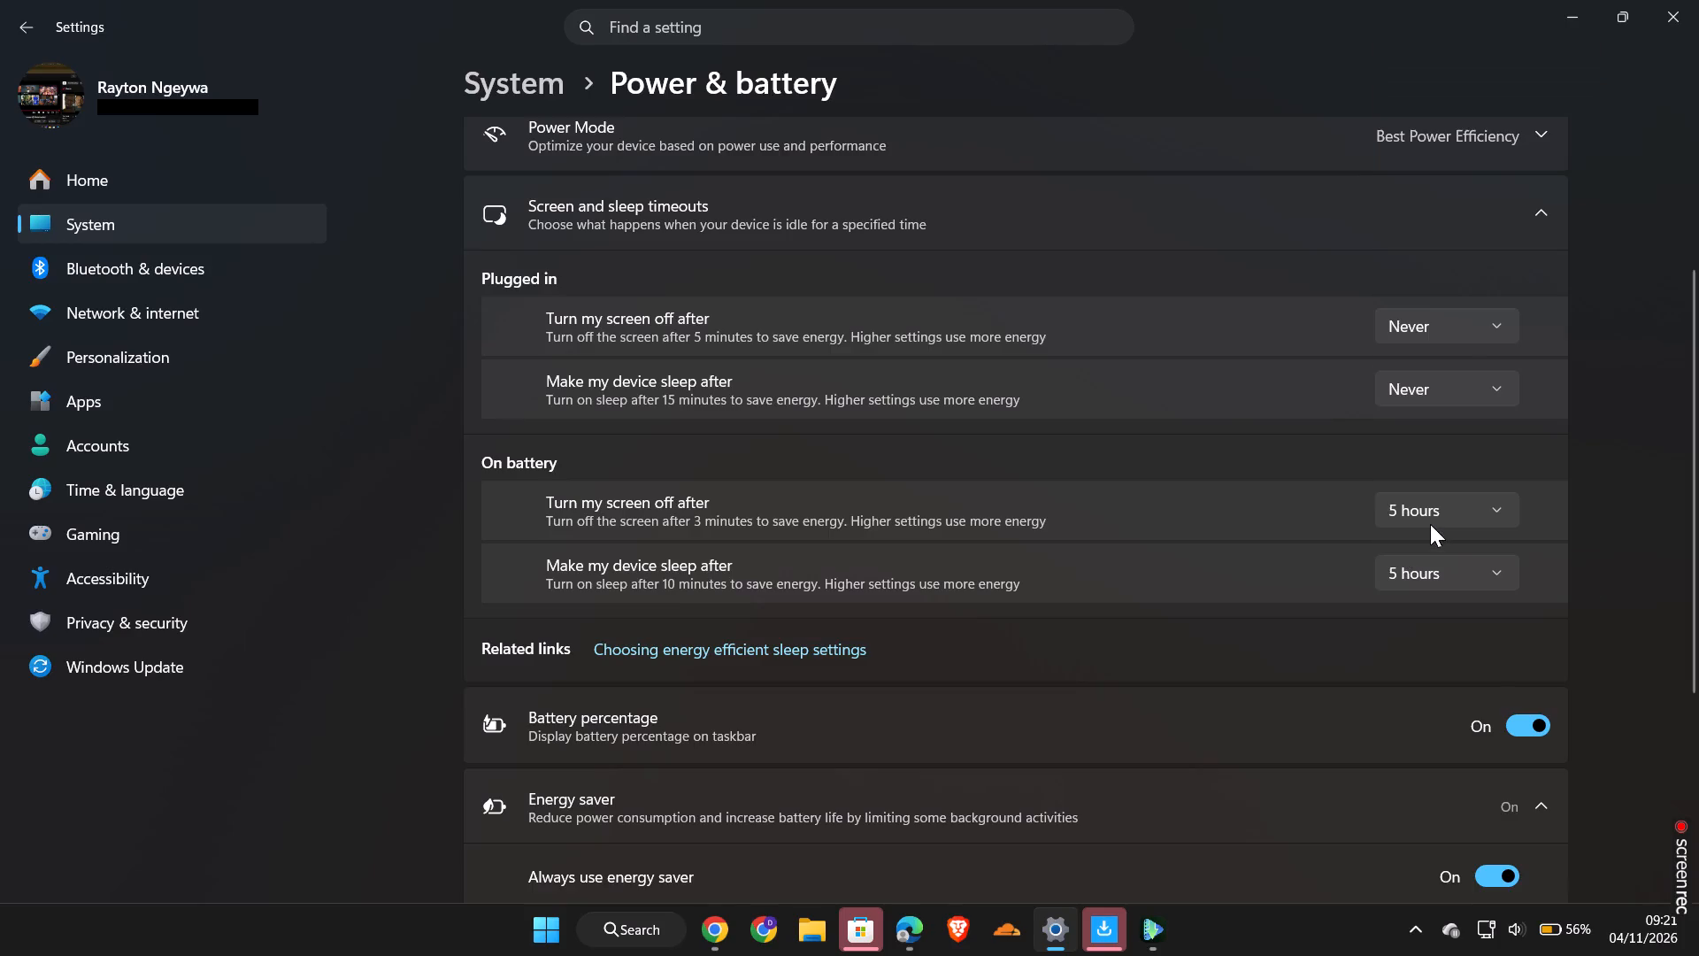
Set both the plugged-in screen-off and device sleep timeouts to 5 hours.
{"action": "left_click", "coordinate": [1502, 328]}
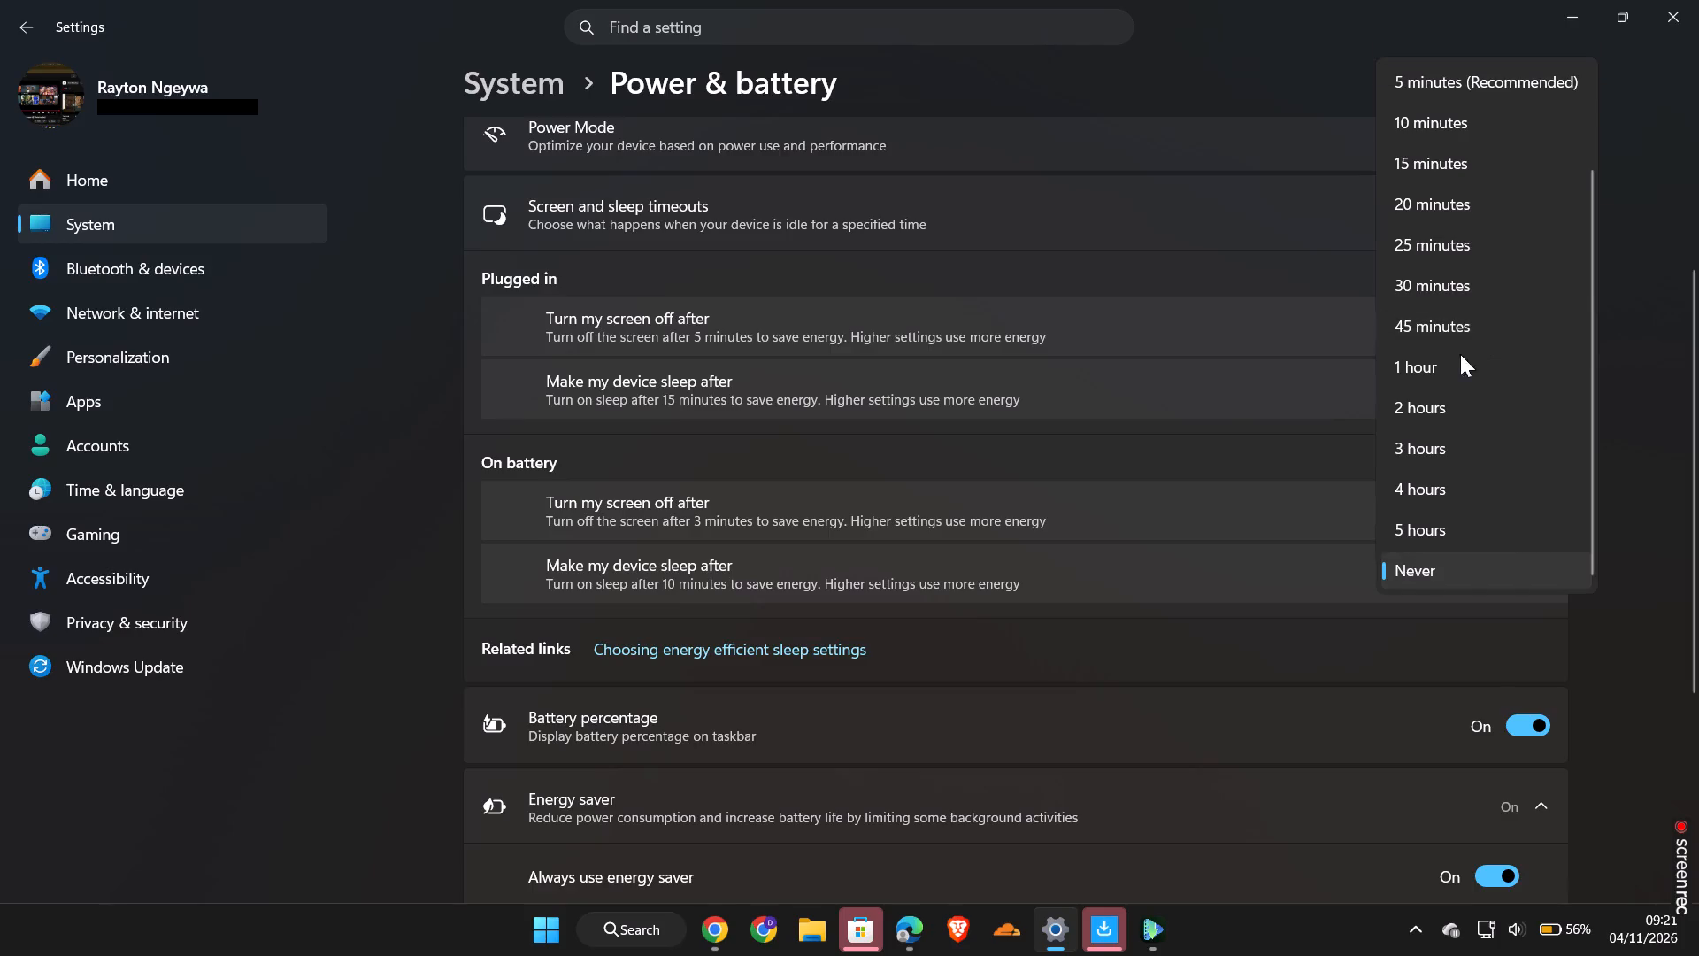
{"action": "left_click", "coordinate": [1424, 519]}
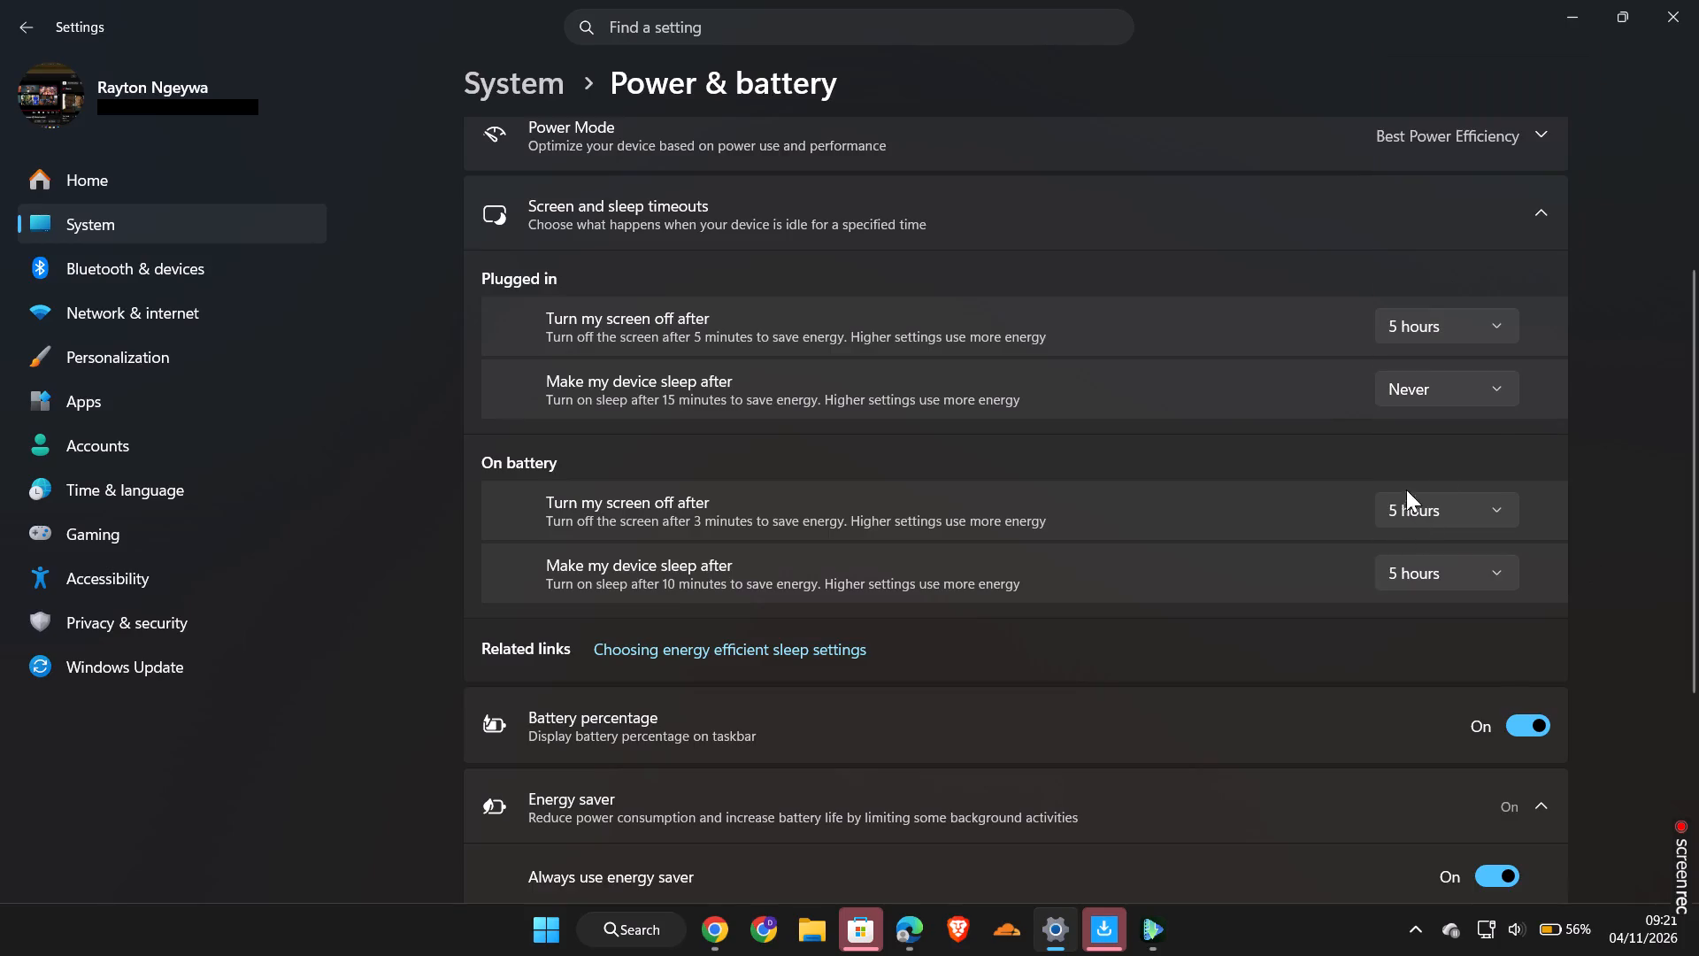
{"action": "left_click", "coordinate": [1490, 386]}
{"action": "left_click", "coordinate": [1412, 507]}
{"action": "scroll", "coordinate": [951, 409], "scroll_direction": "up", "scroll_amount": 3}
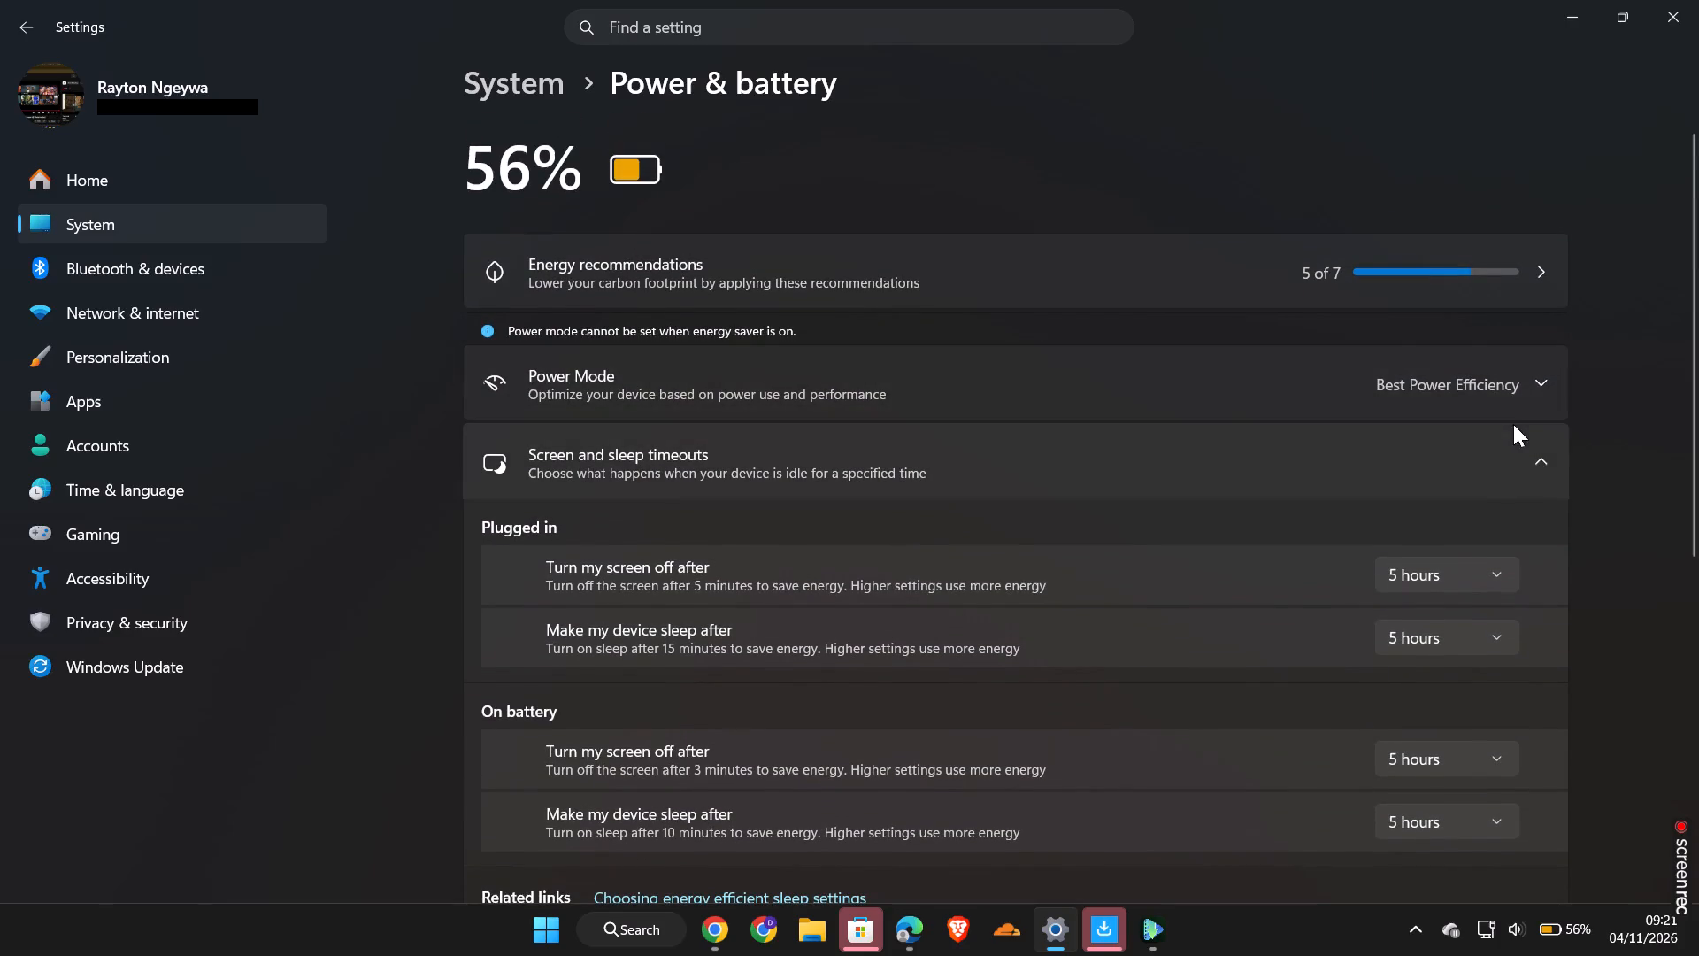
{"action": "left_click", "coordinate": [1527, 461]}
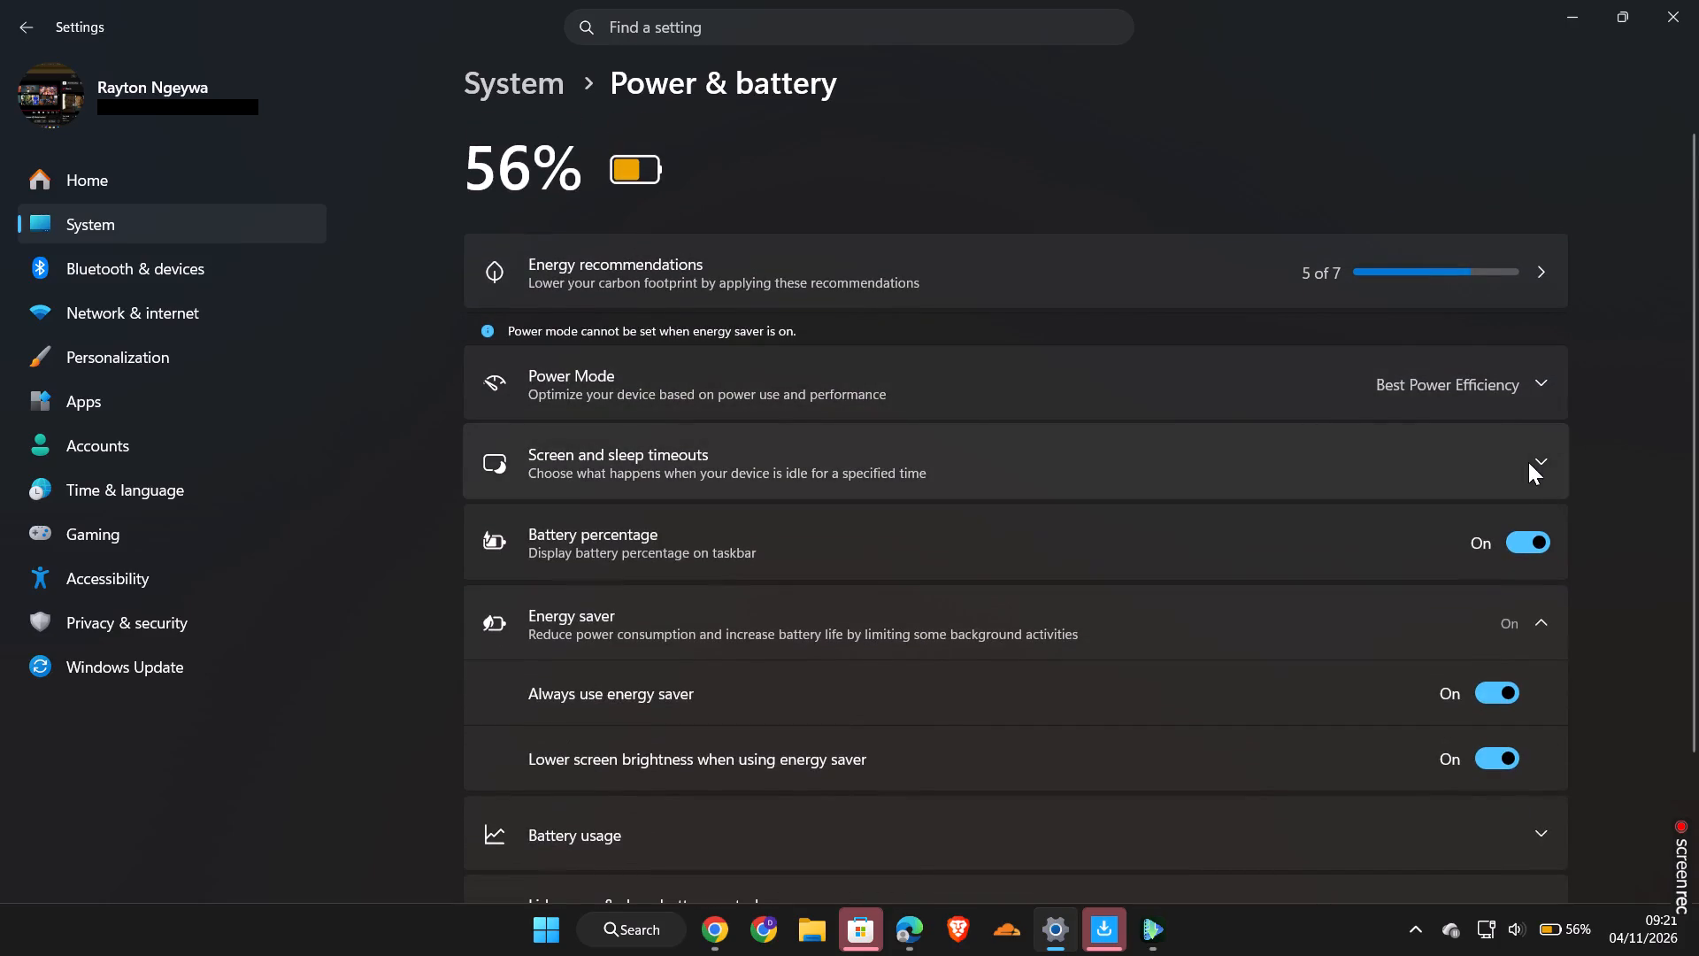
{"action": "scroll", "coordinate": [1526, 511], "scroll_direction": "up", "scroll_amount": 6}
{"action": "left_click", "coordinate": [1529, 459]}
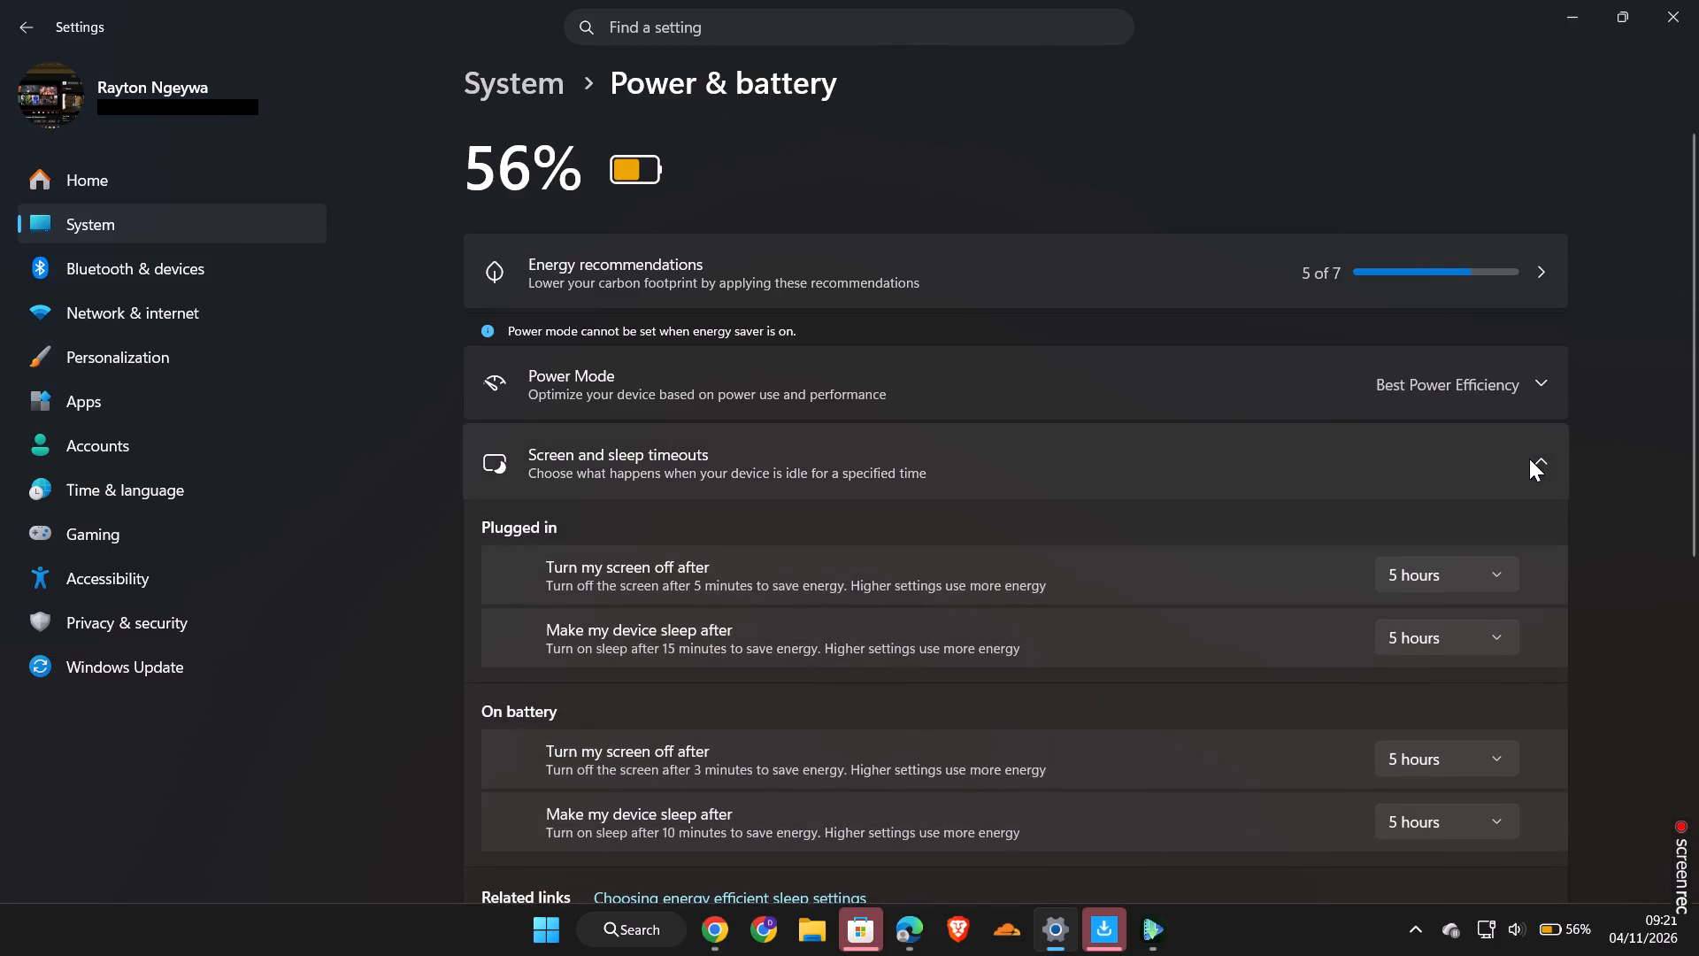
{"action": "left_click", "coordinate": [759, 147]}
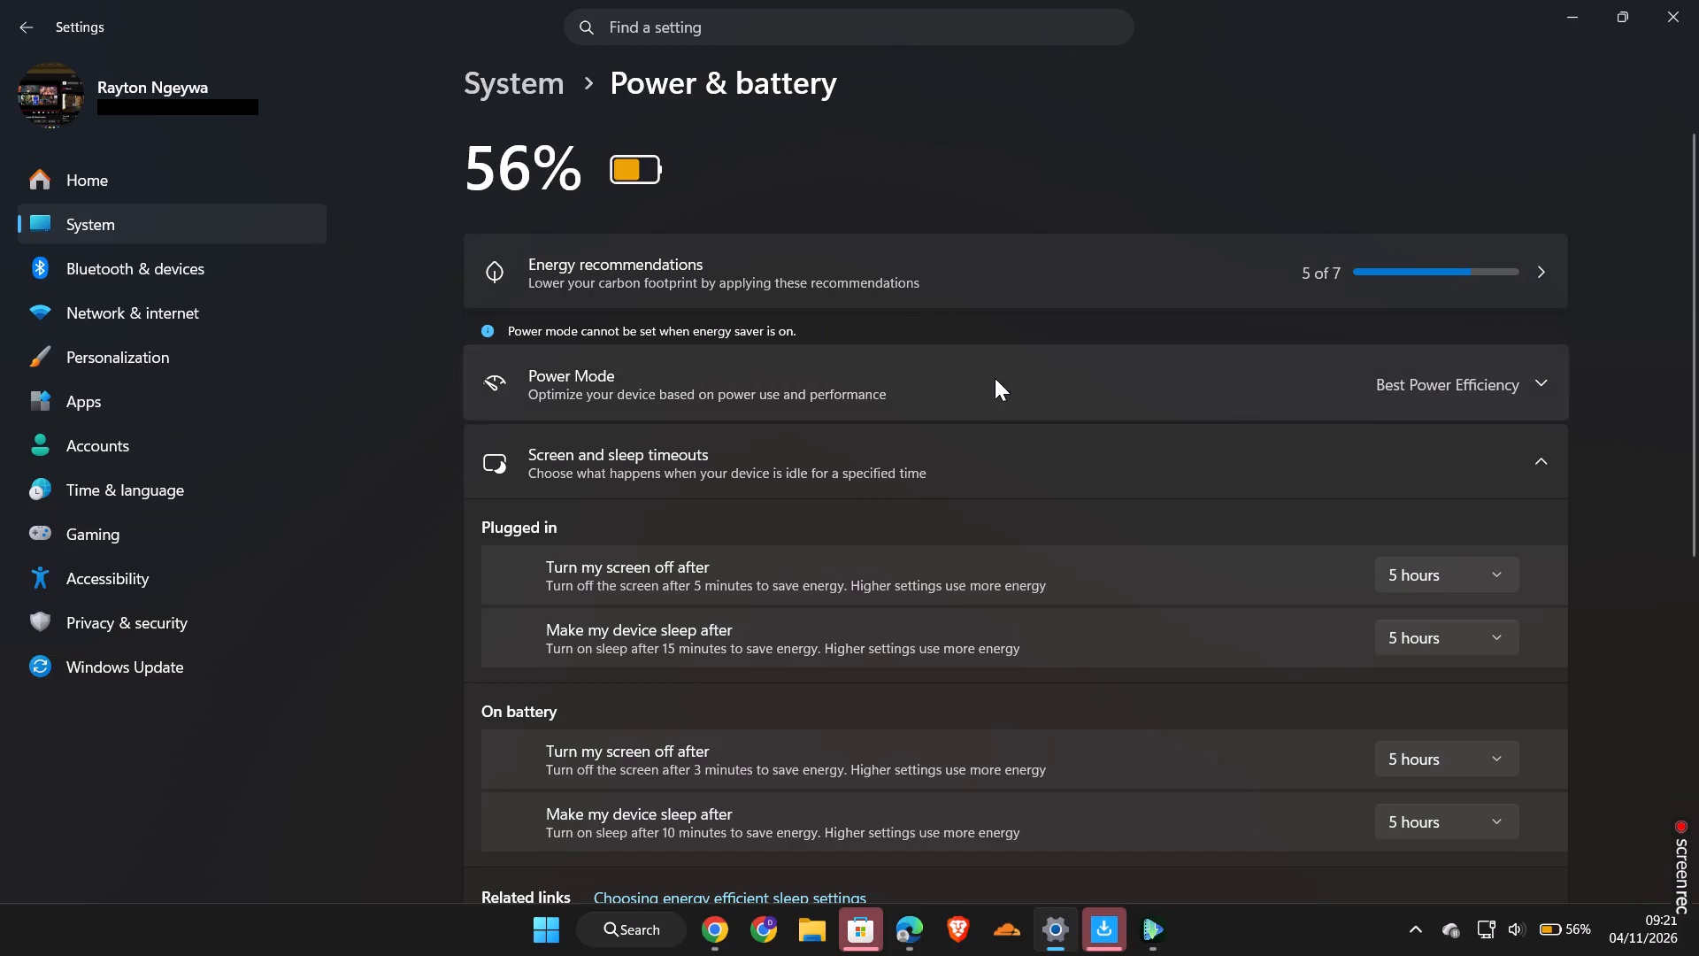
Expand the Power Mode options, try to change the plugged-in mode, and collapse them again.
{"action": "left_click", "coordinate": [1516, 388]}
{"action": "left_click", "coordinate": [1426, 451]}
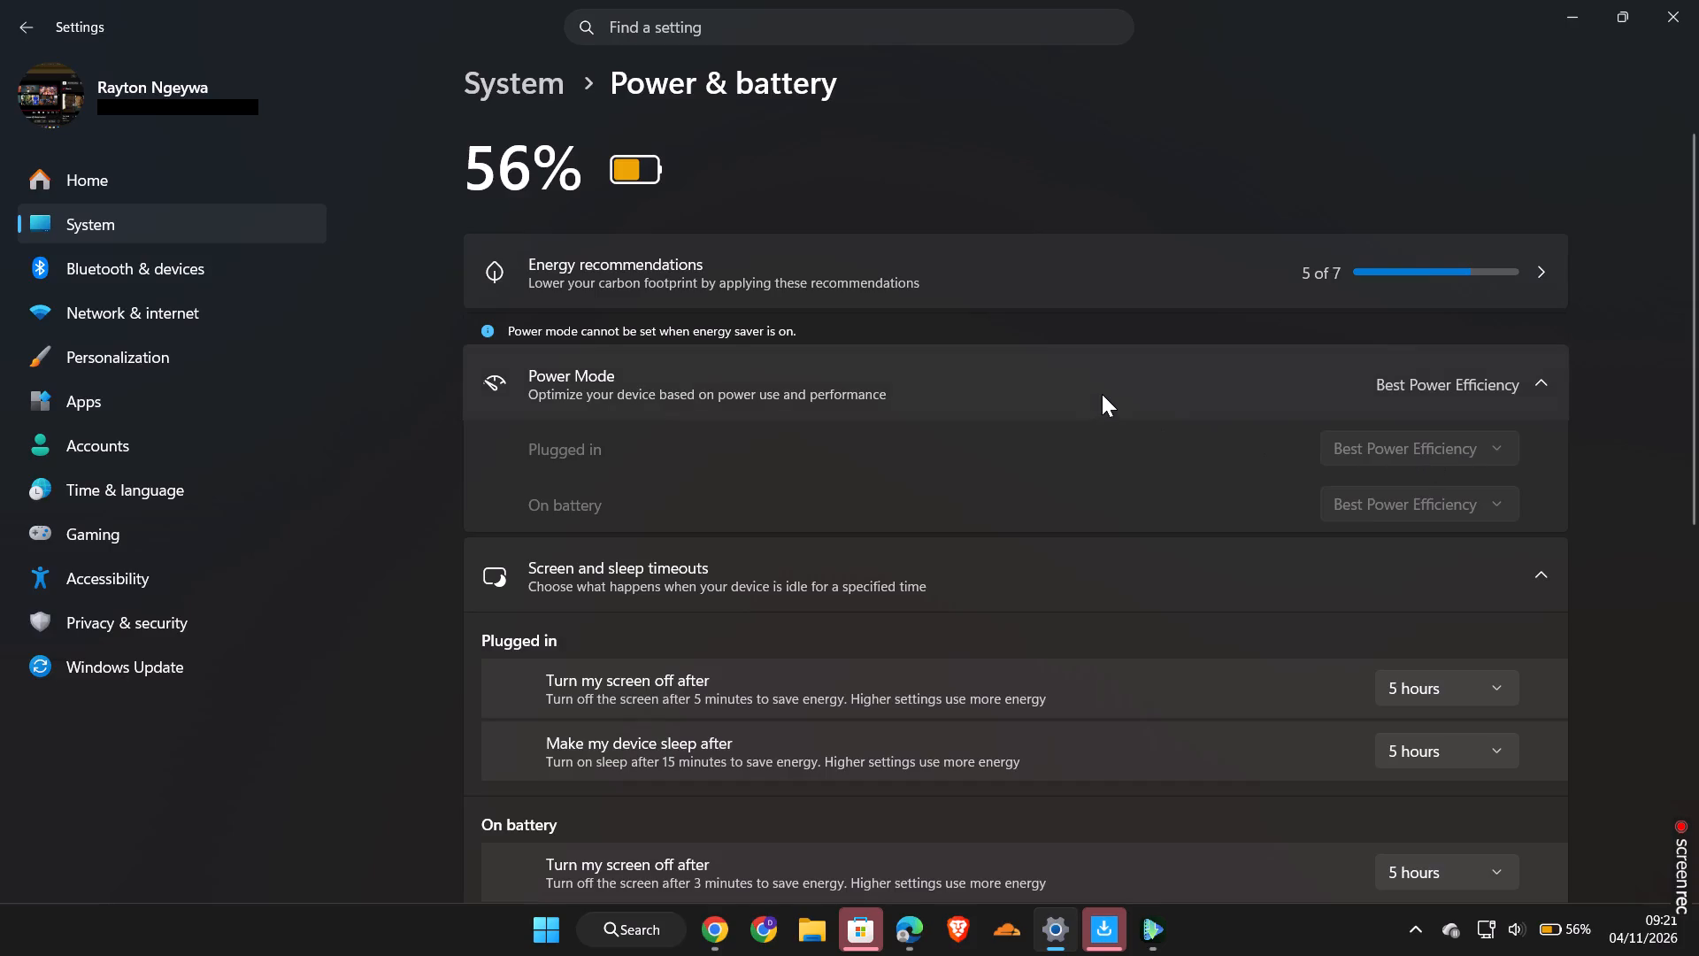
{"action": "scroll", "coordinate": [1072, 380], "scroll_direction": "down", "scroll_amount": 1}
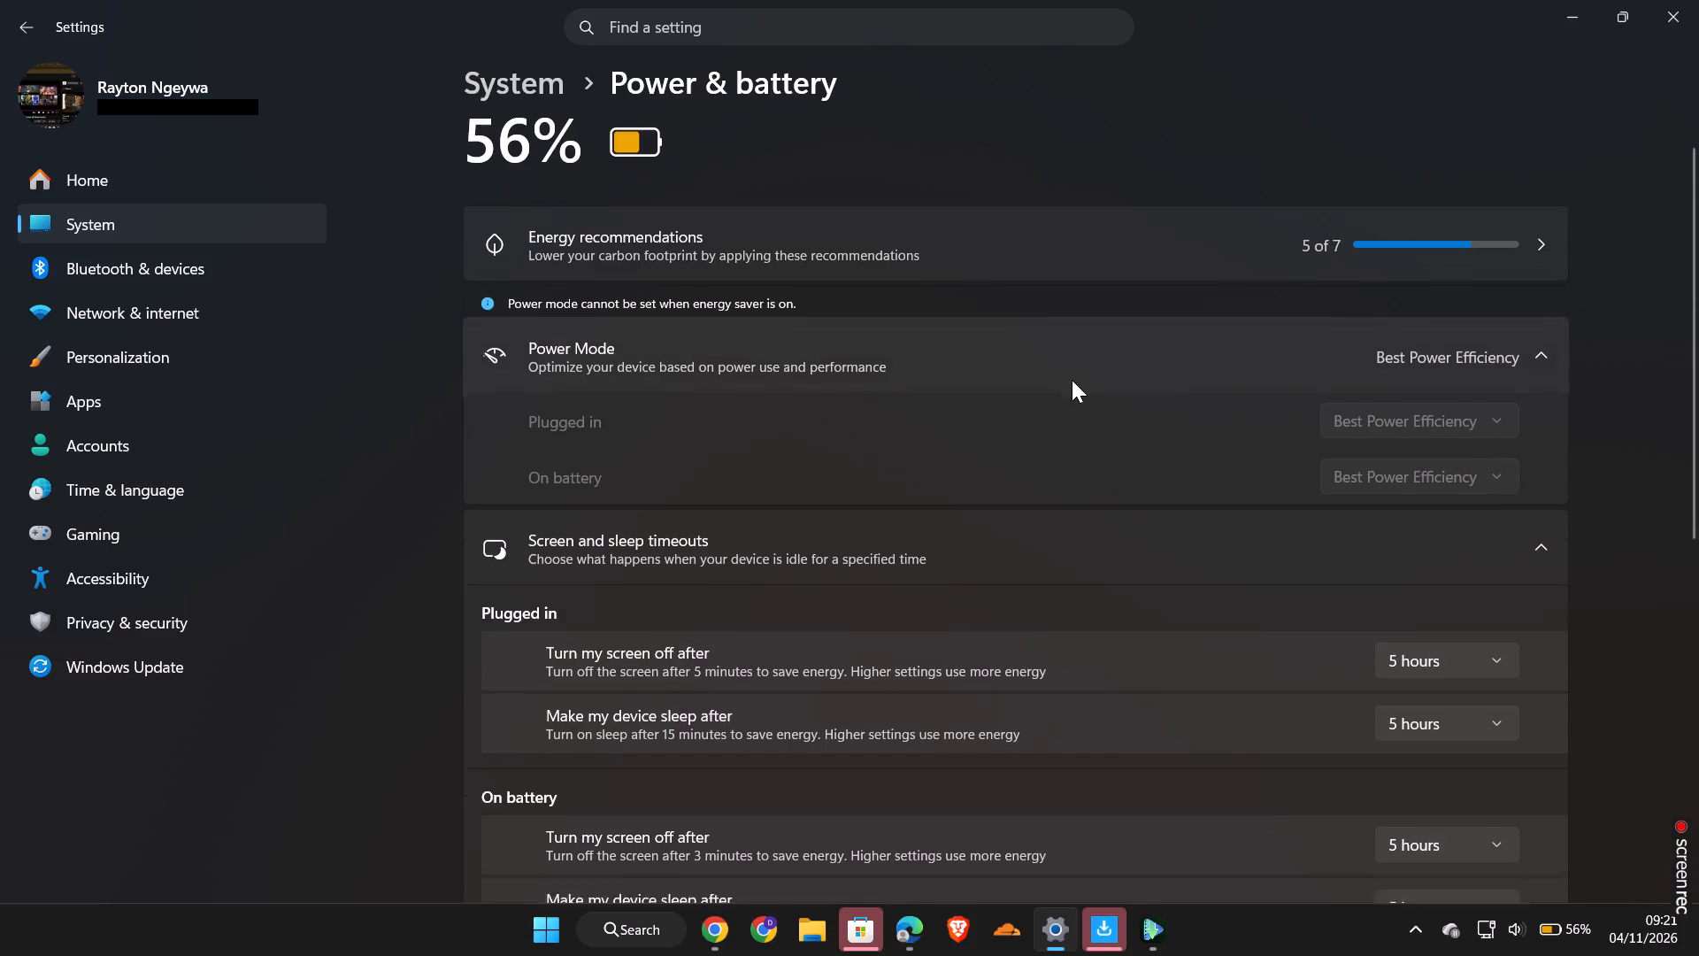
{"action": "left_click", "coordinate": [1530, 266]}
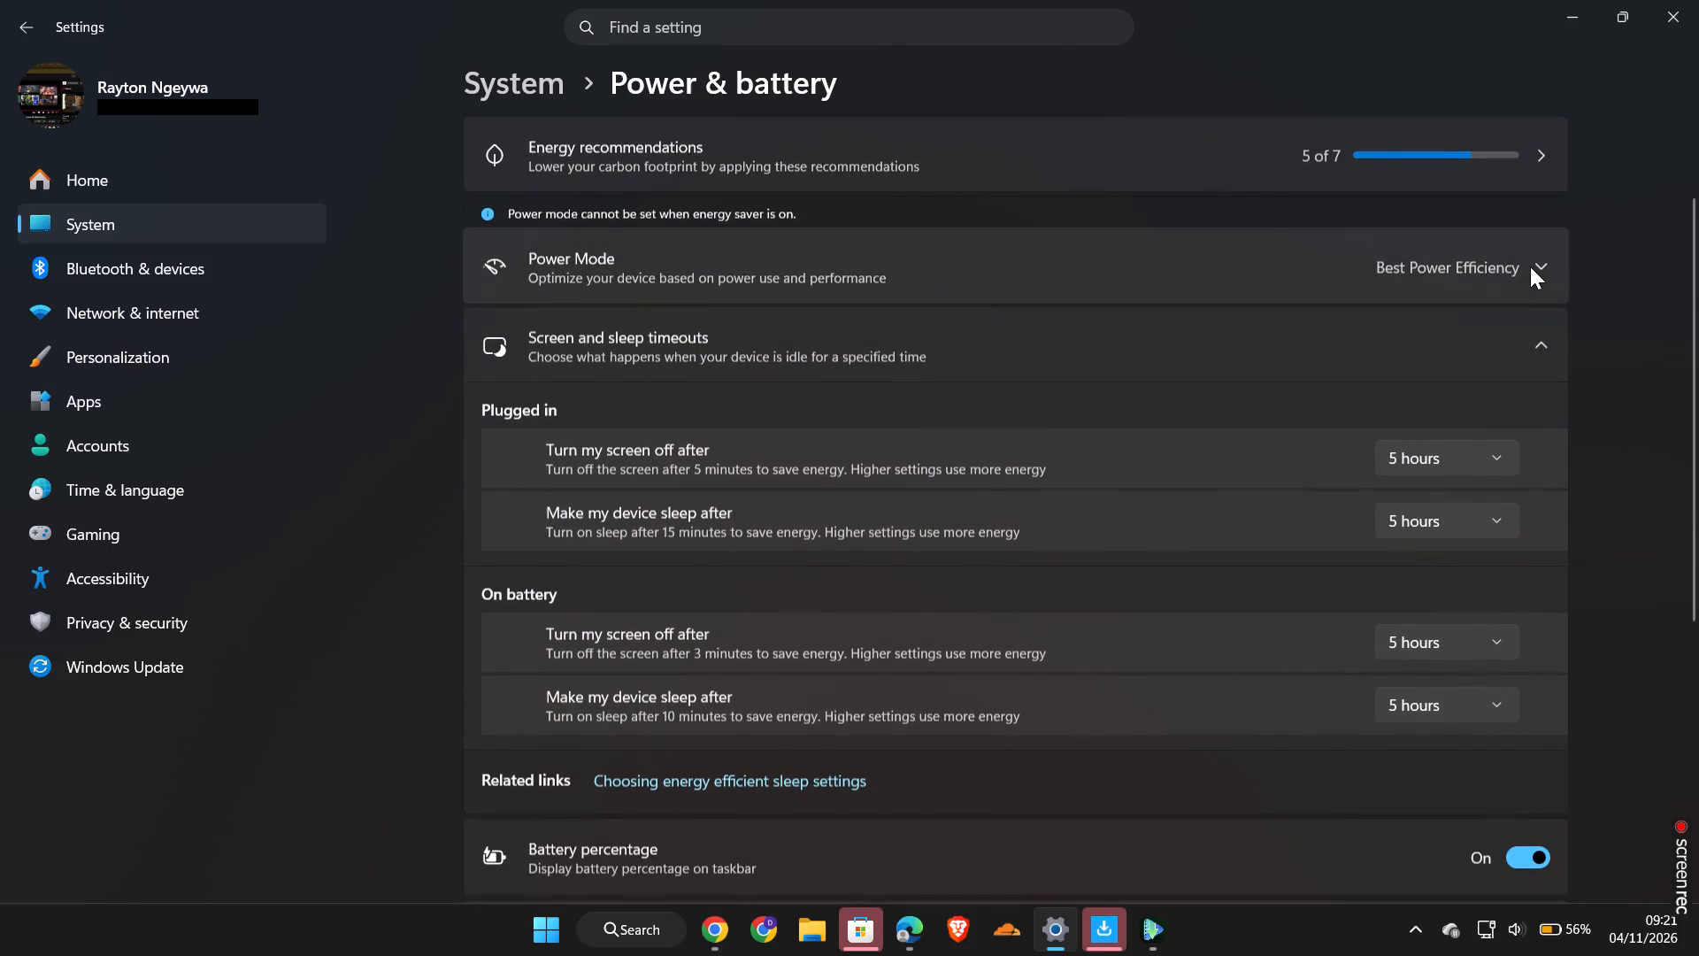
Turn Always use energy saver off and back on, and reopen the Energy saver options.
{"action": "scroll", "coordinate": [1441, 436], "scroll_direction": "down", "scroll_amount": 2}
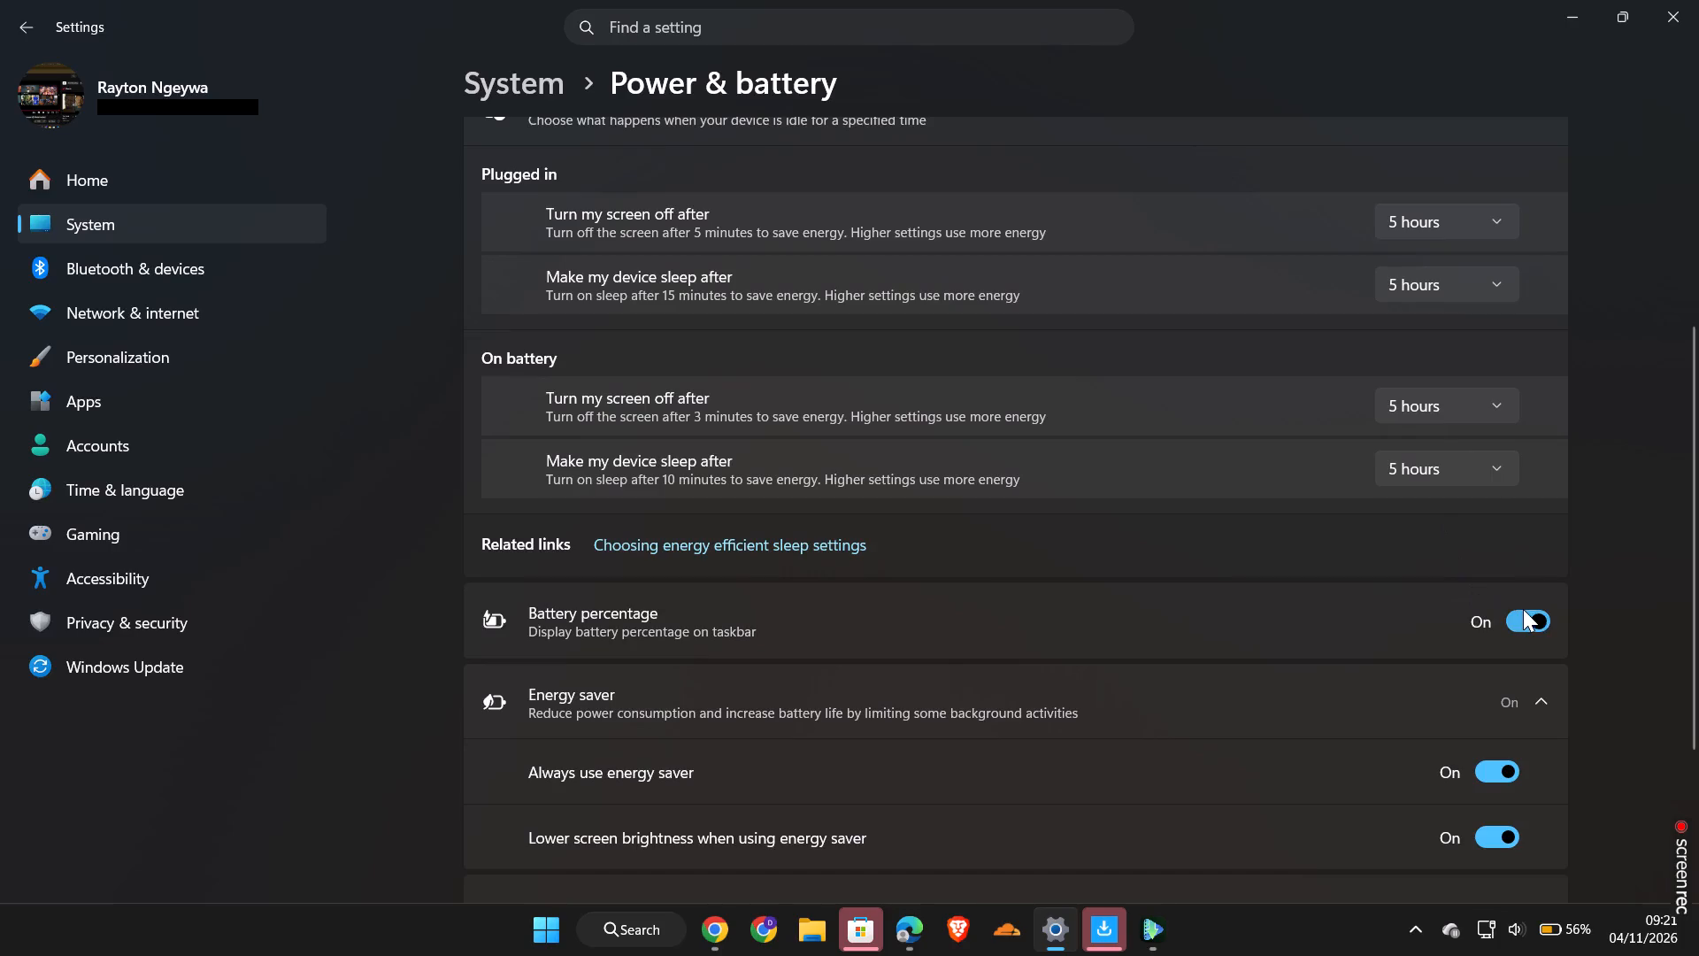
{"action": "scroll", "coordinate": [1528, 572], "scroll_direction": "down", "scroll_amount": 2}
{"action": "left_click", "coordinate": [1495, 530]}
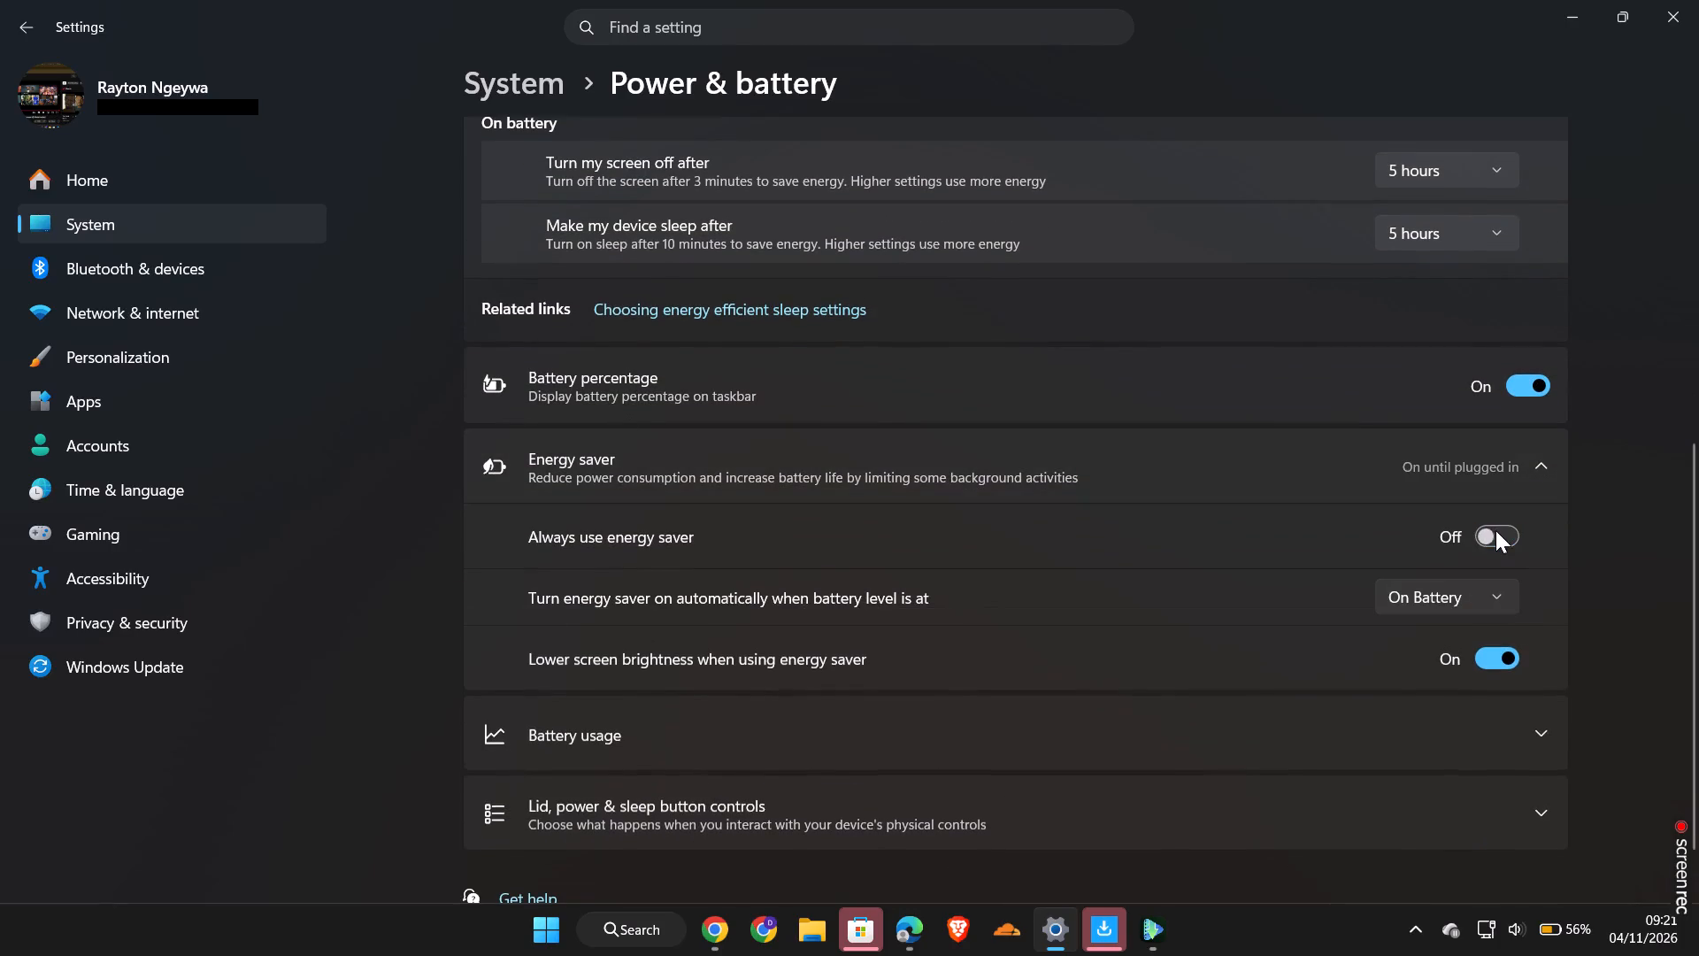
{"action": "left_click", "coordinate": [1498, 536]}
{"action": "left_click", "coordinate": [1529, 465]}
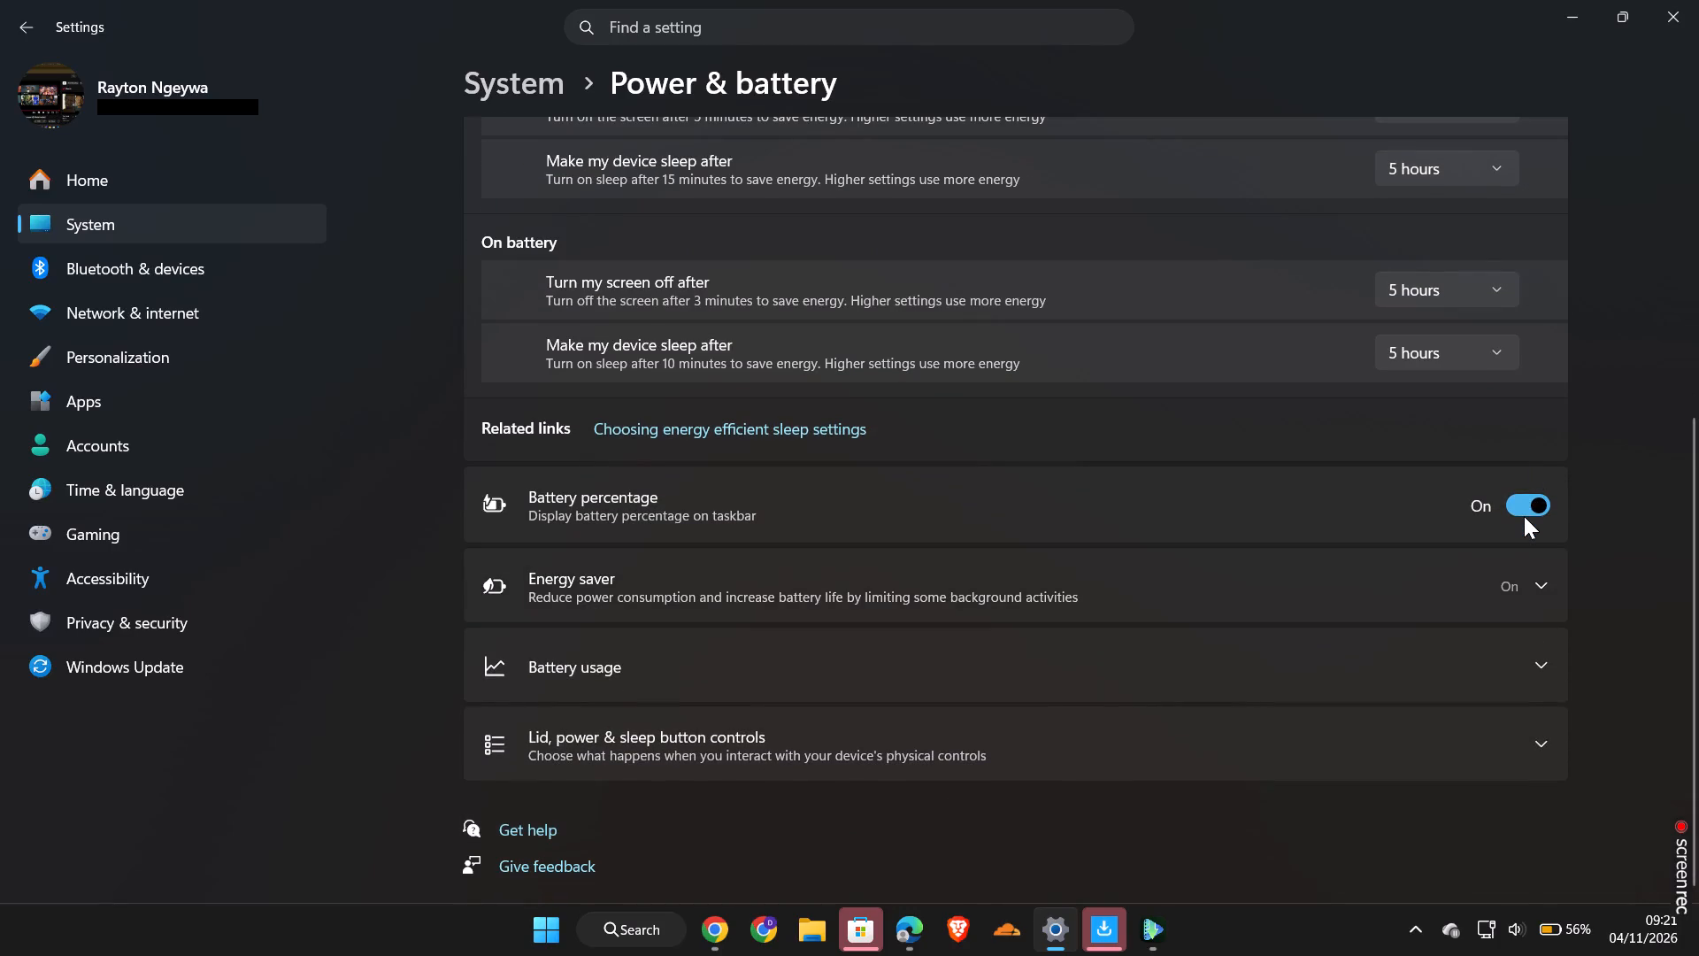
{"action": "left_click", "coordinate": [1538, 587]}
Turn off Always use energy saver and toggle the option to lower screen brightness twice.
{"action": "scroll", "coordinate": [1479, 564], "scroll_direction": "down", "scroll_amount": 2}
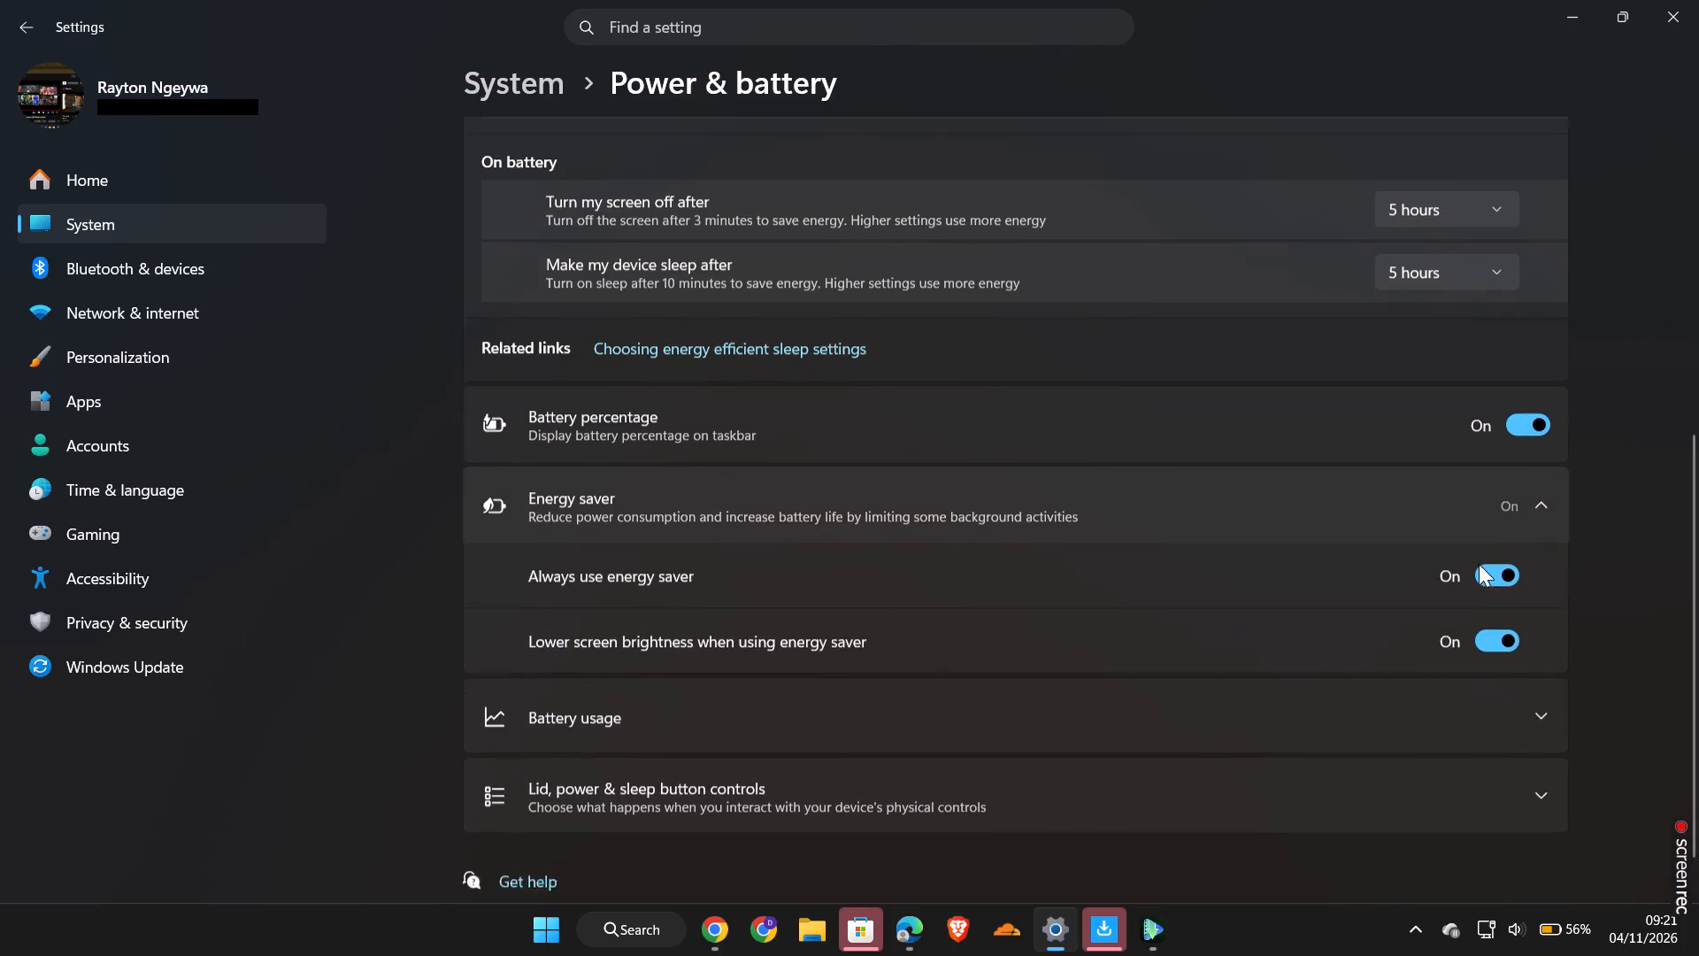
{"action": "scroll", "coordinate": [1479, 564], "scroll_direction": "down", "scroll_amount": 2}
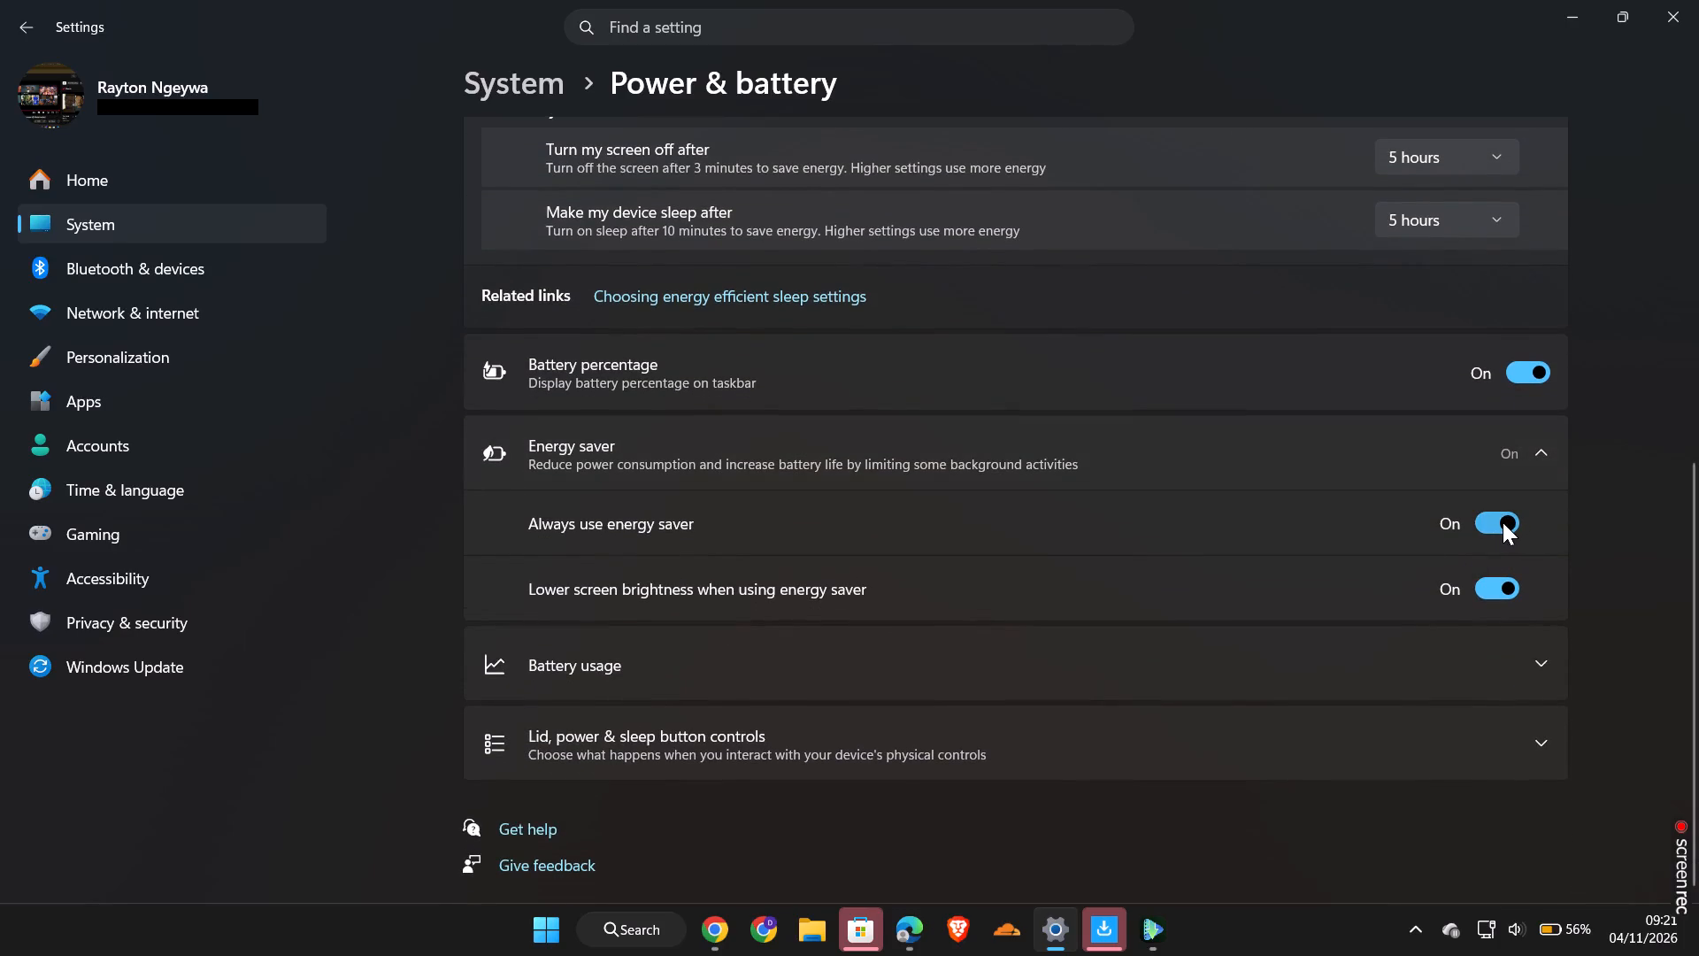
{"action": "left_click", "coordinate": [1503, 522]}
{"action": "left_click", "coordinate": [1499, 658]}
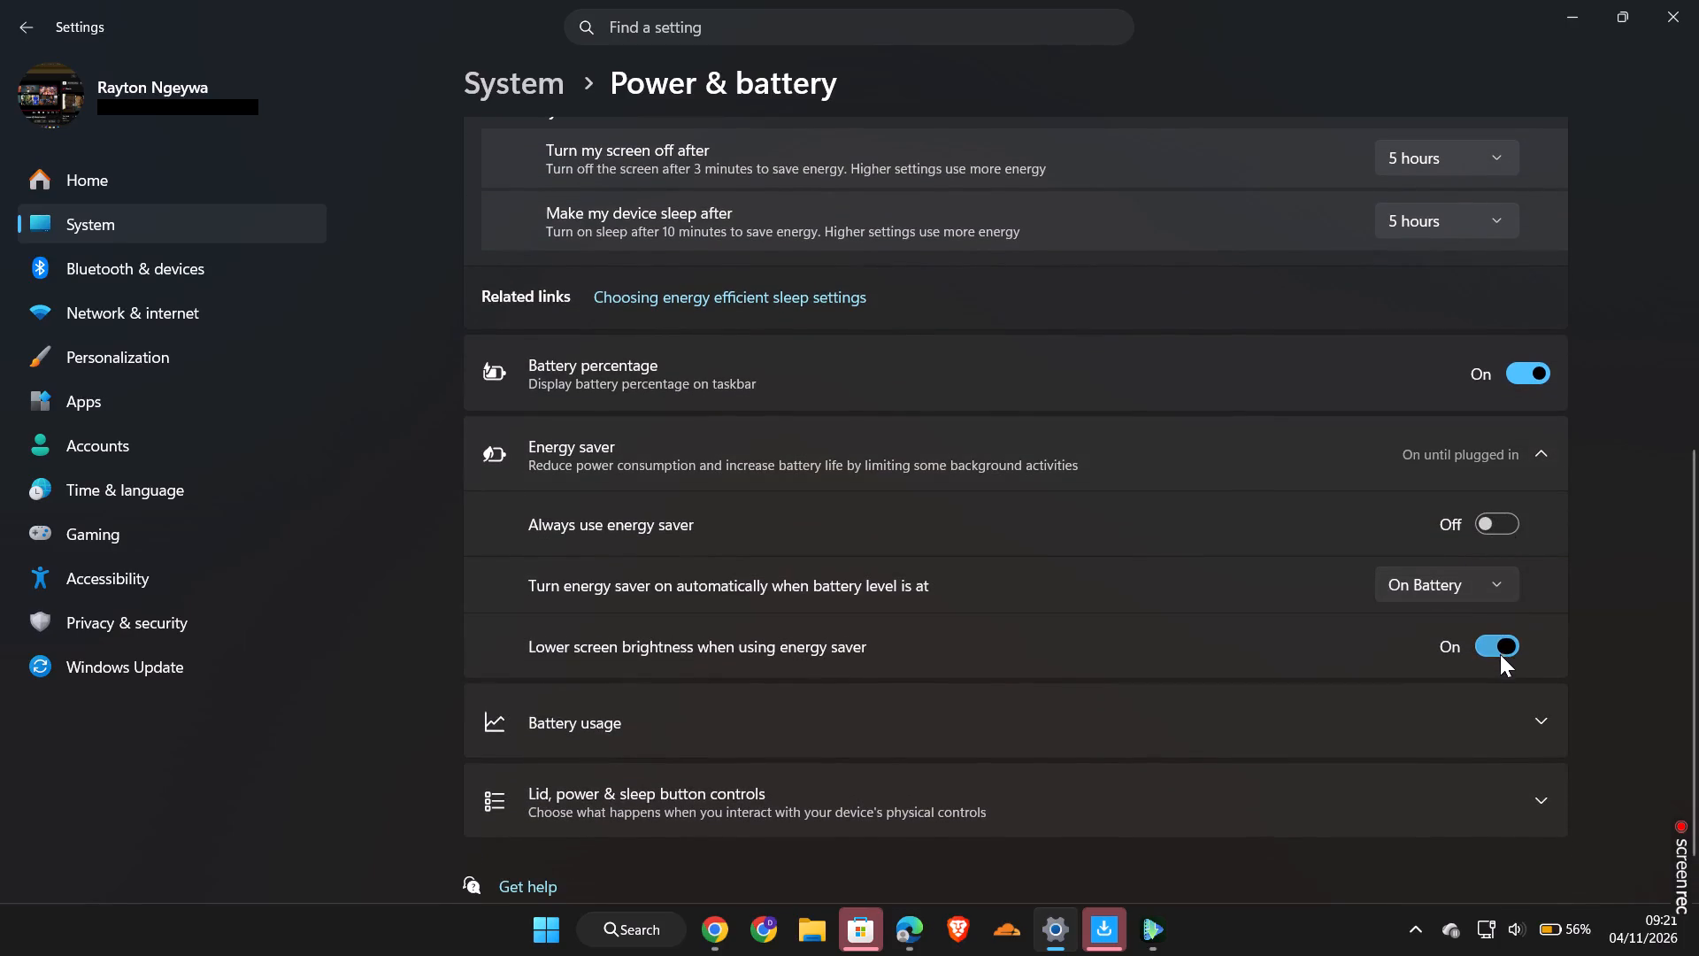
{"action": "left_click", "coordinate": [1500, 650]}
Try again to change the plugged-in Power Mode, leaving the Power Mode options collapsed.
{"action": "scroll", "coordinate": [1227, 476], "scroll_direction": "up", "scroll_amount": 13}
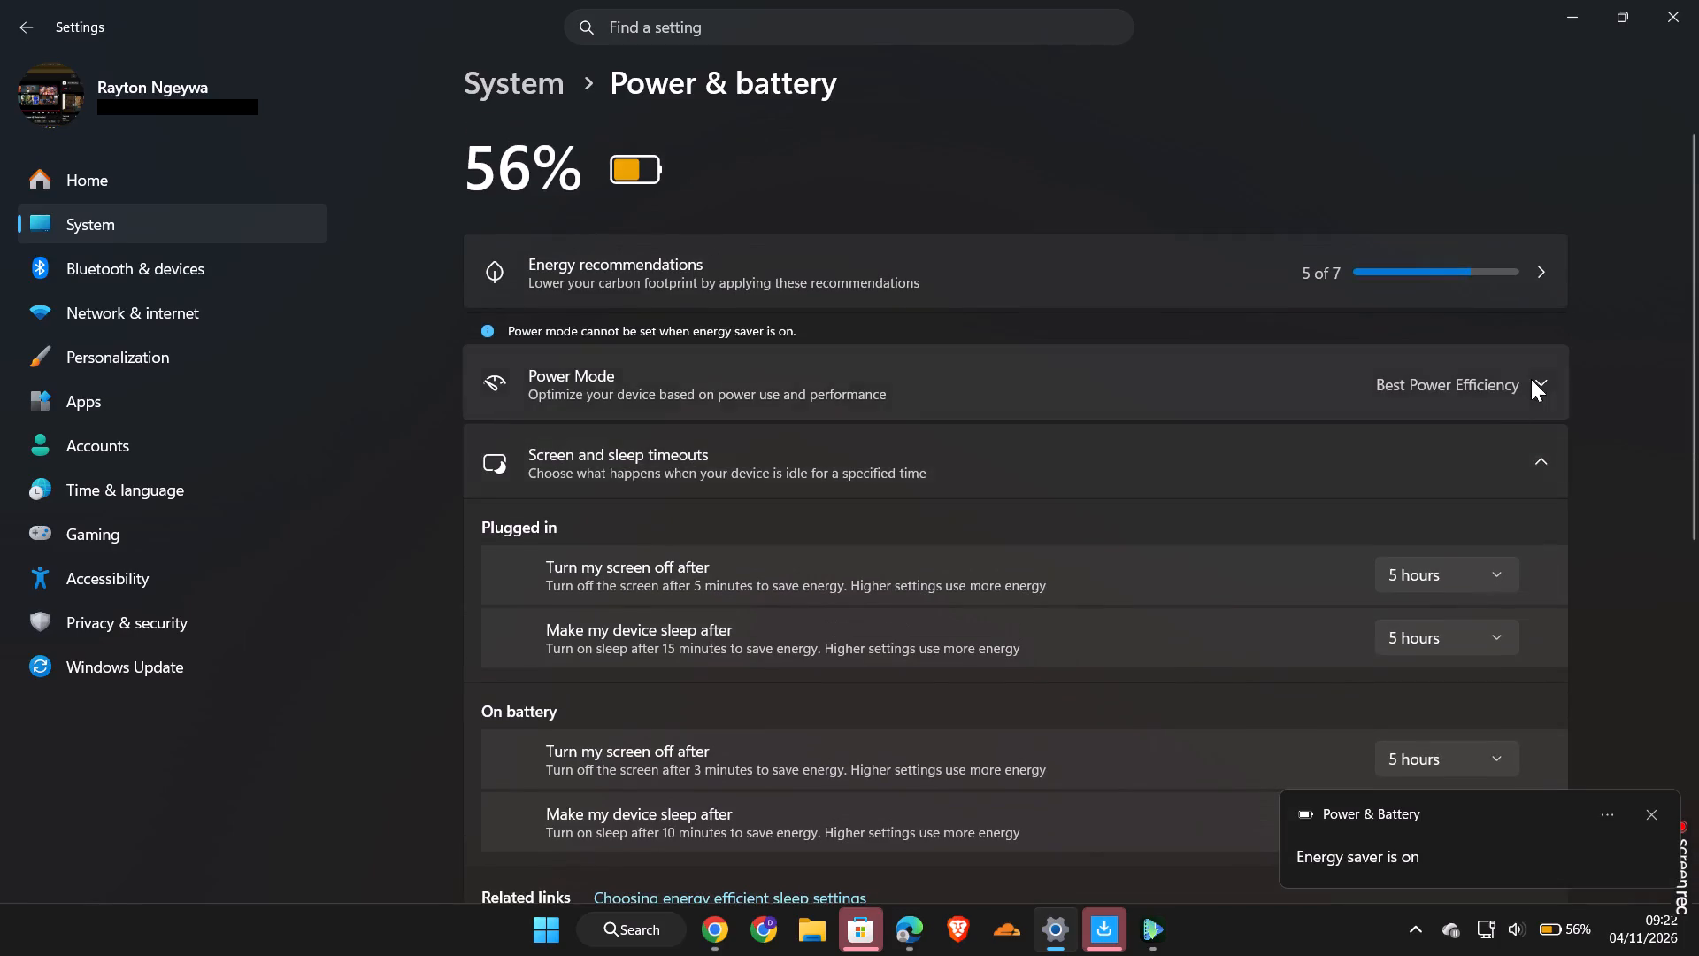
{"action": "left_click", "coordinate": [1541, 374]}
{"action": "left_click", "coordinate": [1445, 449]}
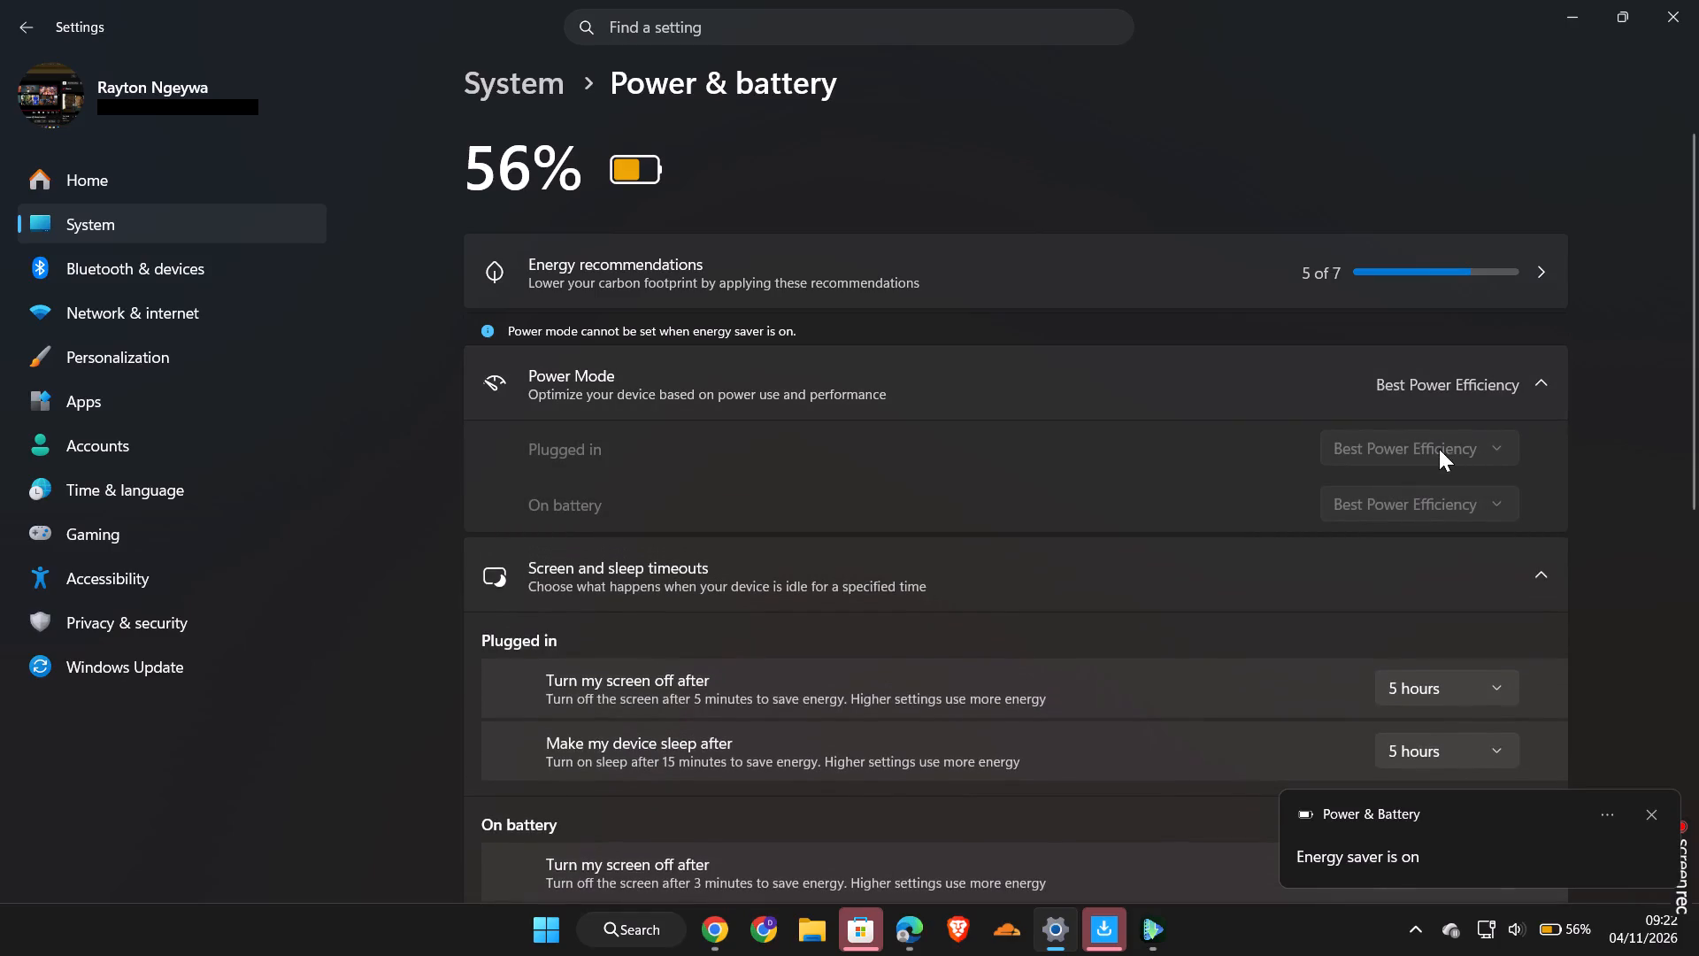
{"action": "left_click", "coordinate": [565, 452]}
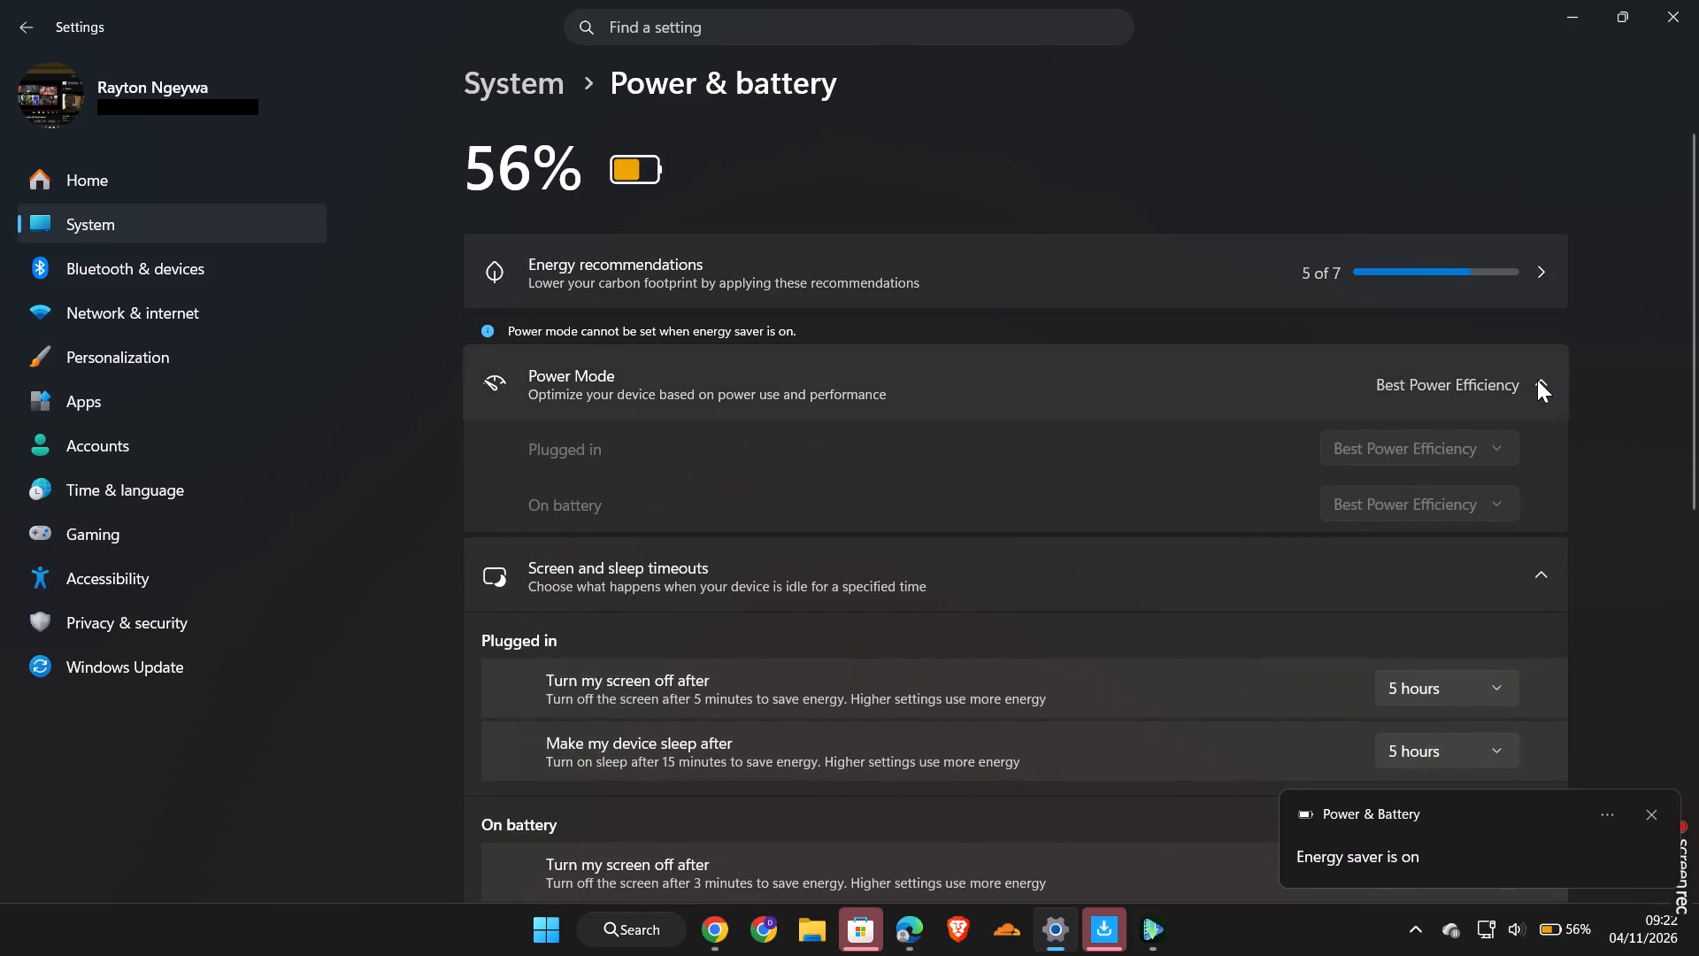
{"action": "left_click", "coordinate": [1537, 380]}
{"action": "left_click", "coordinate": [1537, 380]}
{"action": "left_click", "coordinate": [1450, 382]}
Turn off all notifications for Power & Battery from its energy saver notification.
{"action": "scroll", "coordinate": [1450, 382], "scroll_direction": "down", "scroll_amount": 2}
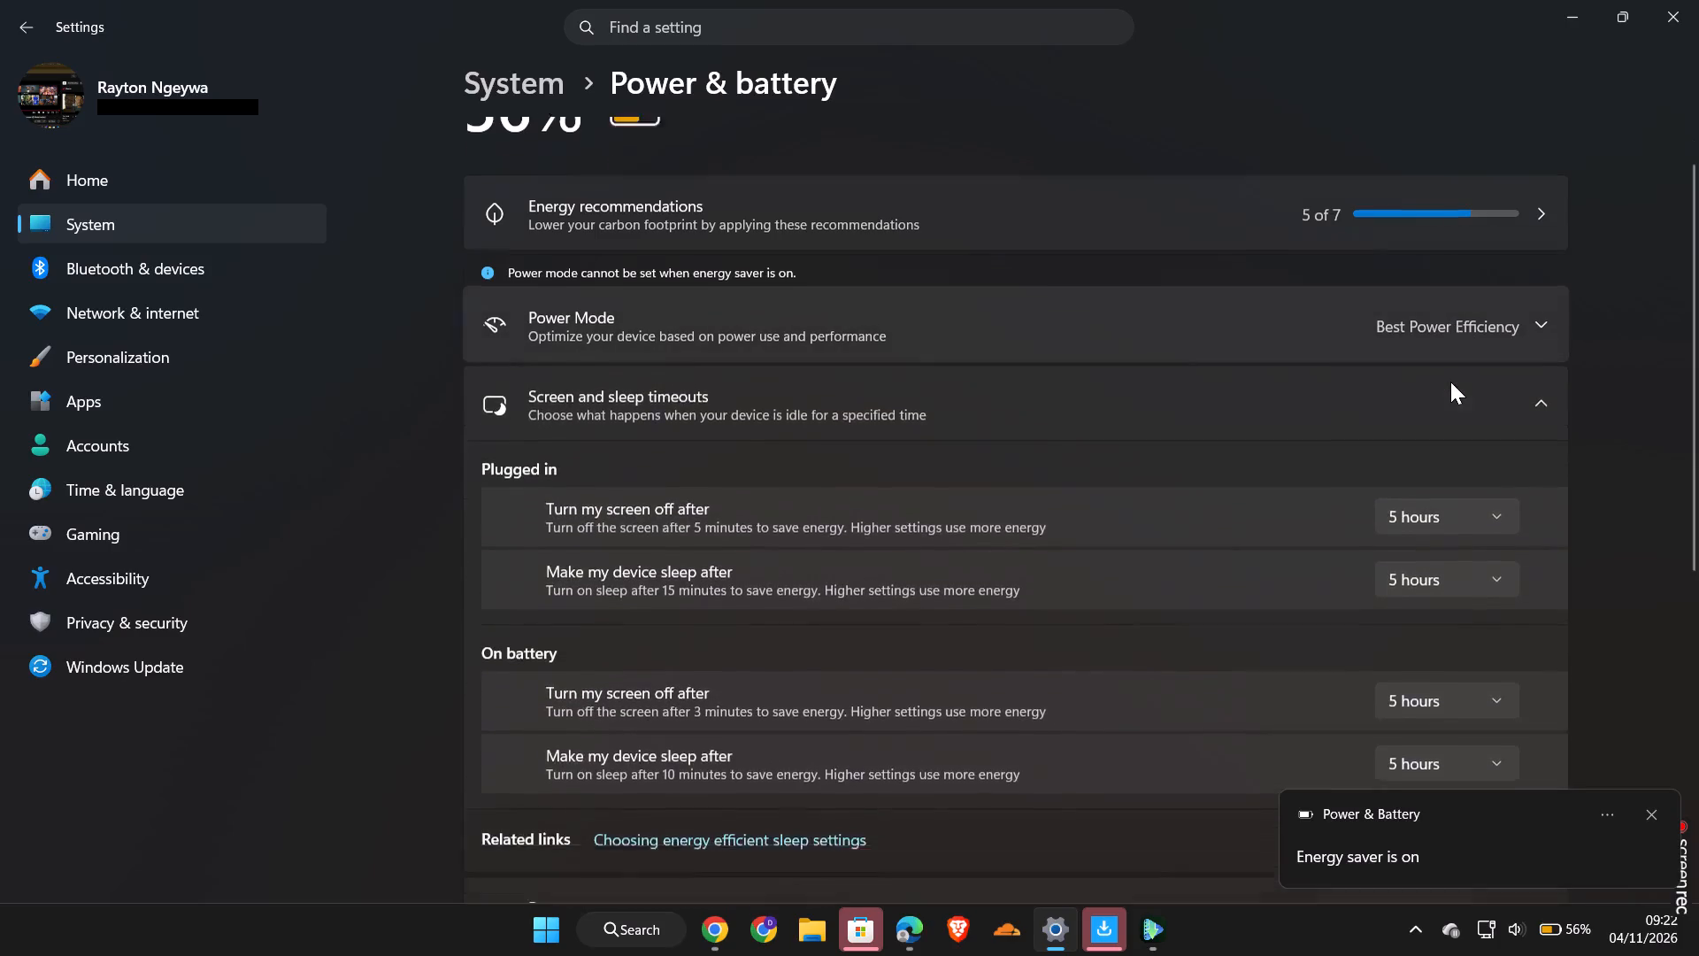
{"action": "scroll", "coordinate": [1450, 382], "scroll_direction": "down", "scroll_amount": 4}
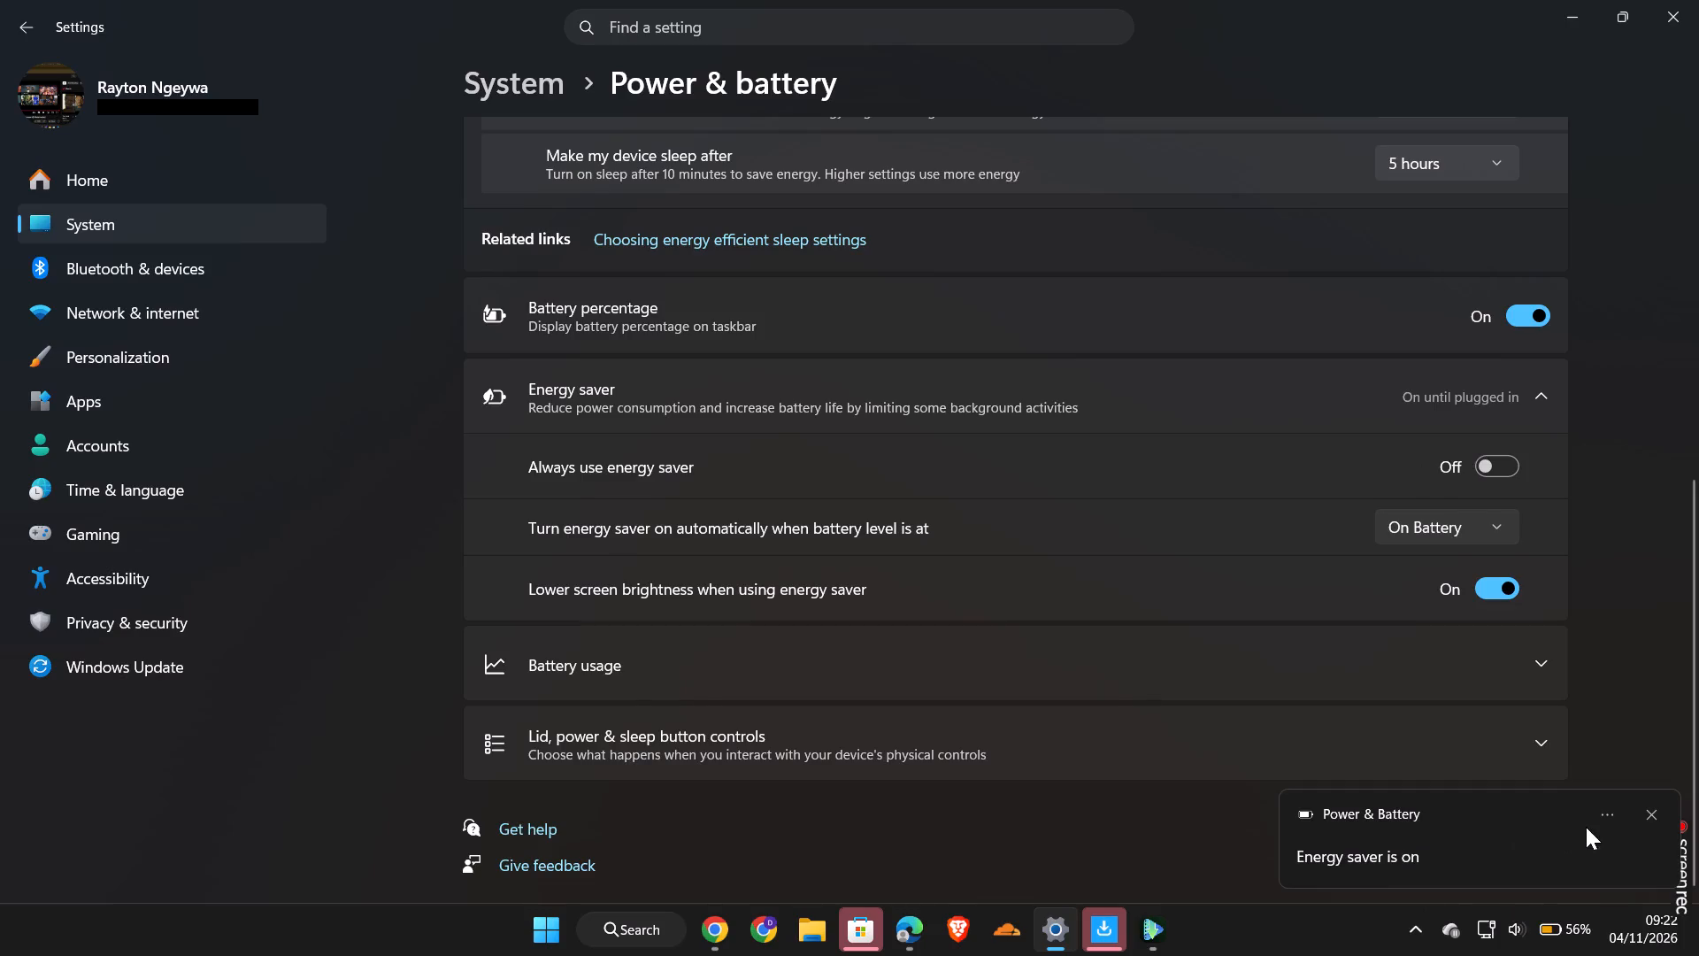
{"action": "left_click", "coordinate": [1611, 811]}
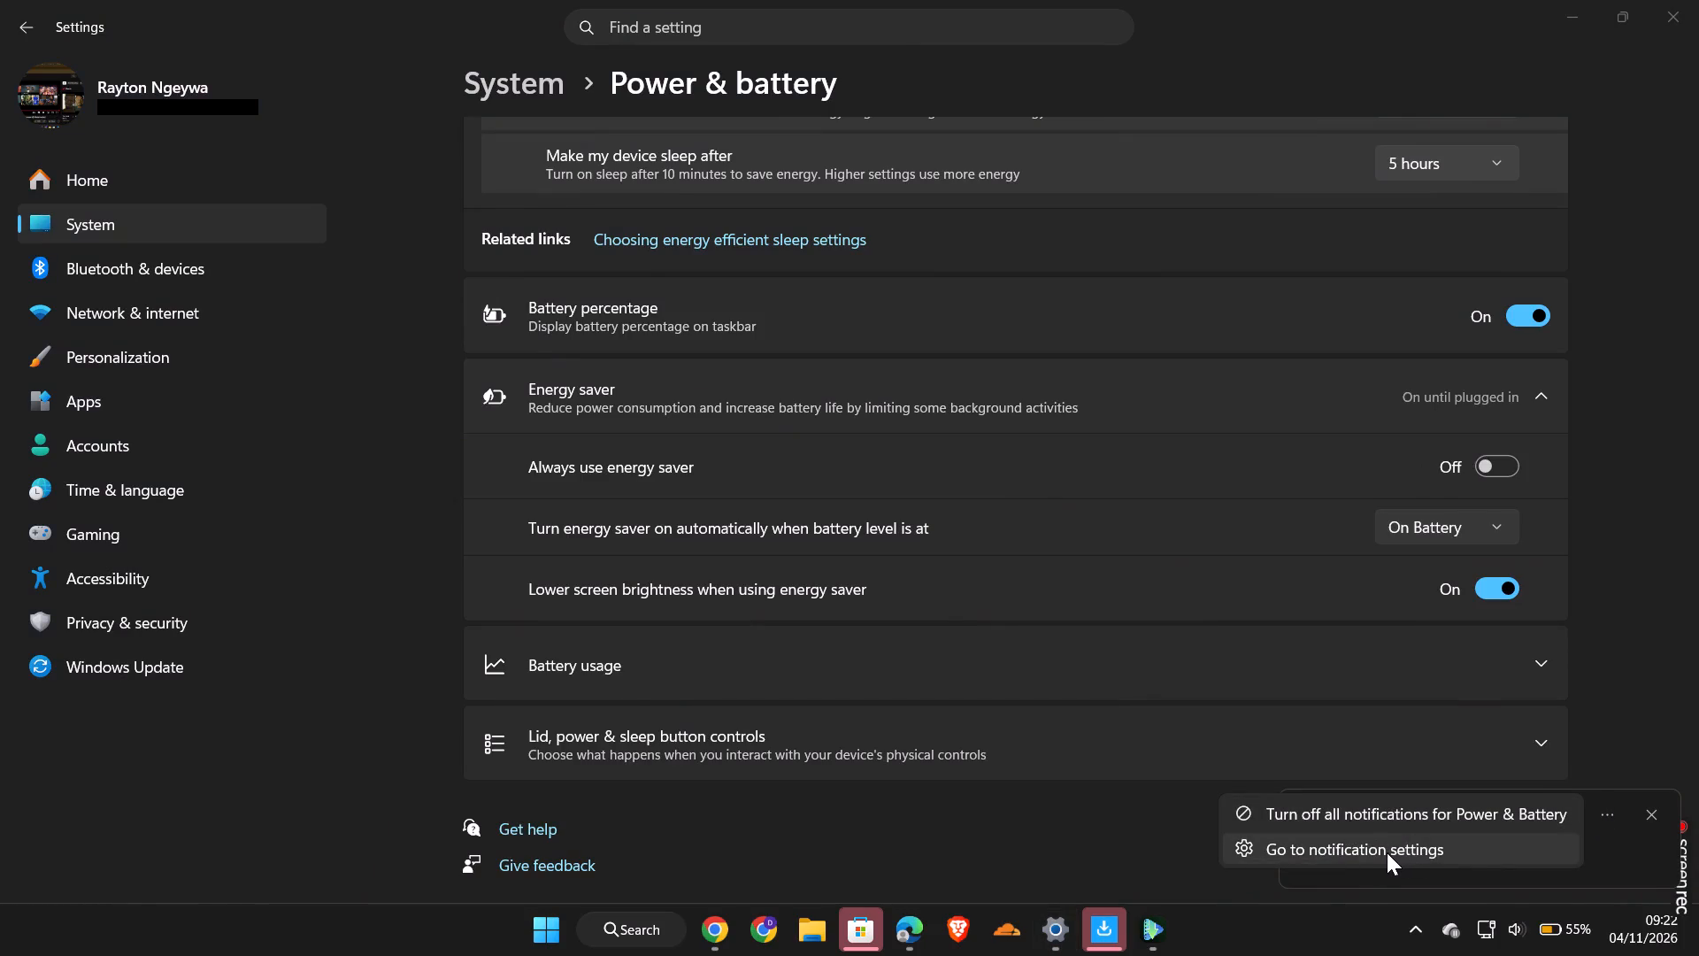
{"action": "left_click", "coordinate": [1429, 815]}
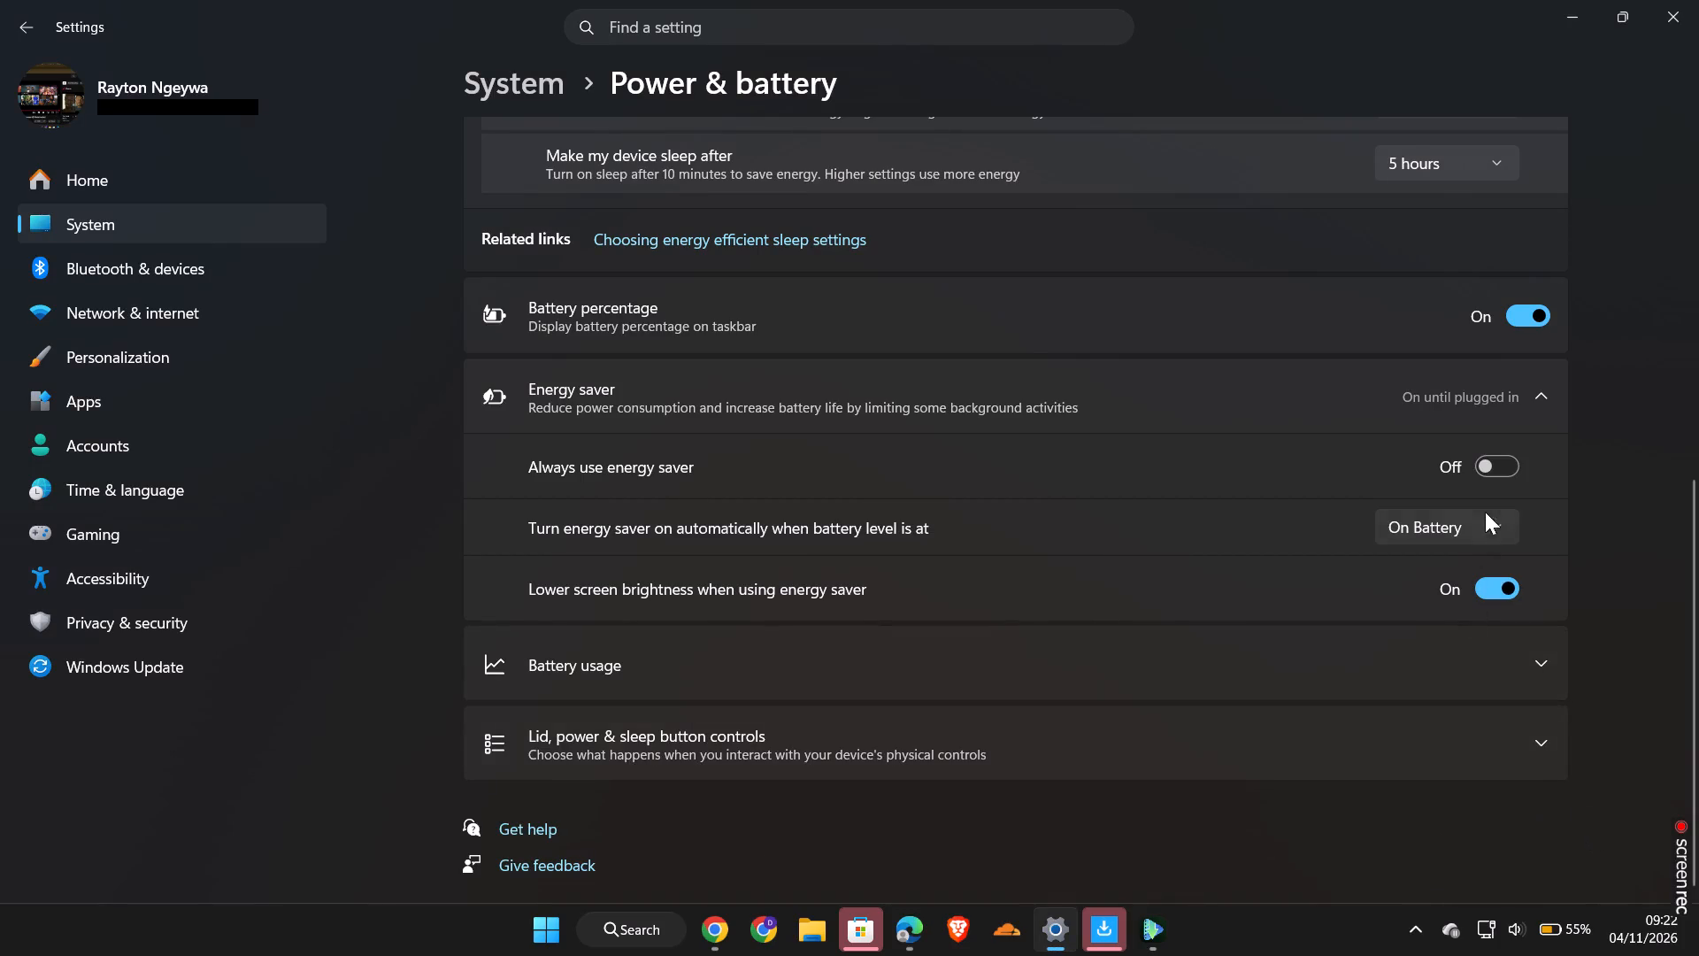
Turn Always use energy saver back on.
{"action": "left_click", "coordinate": [1496, 464]}
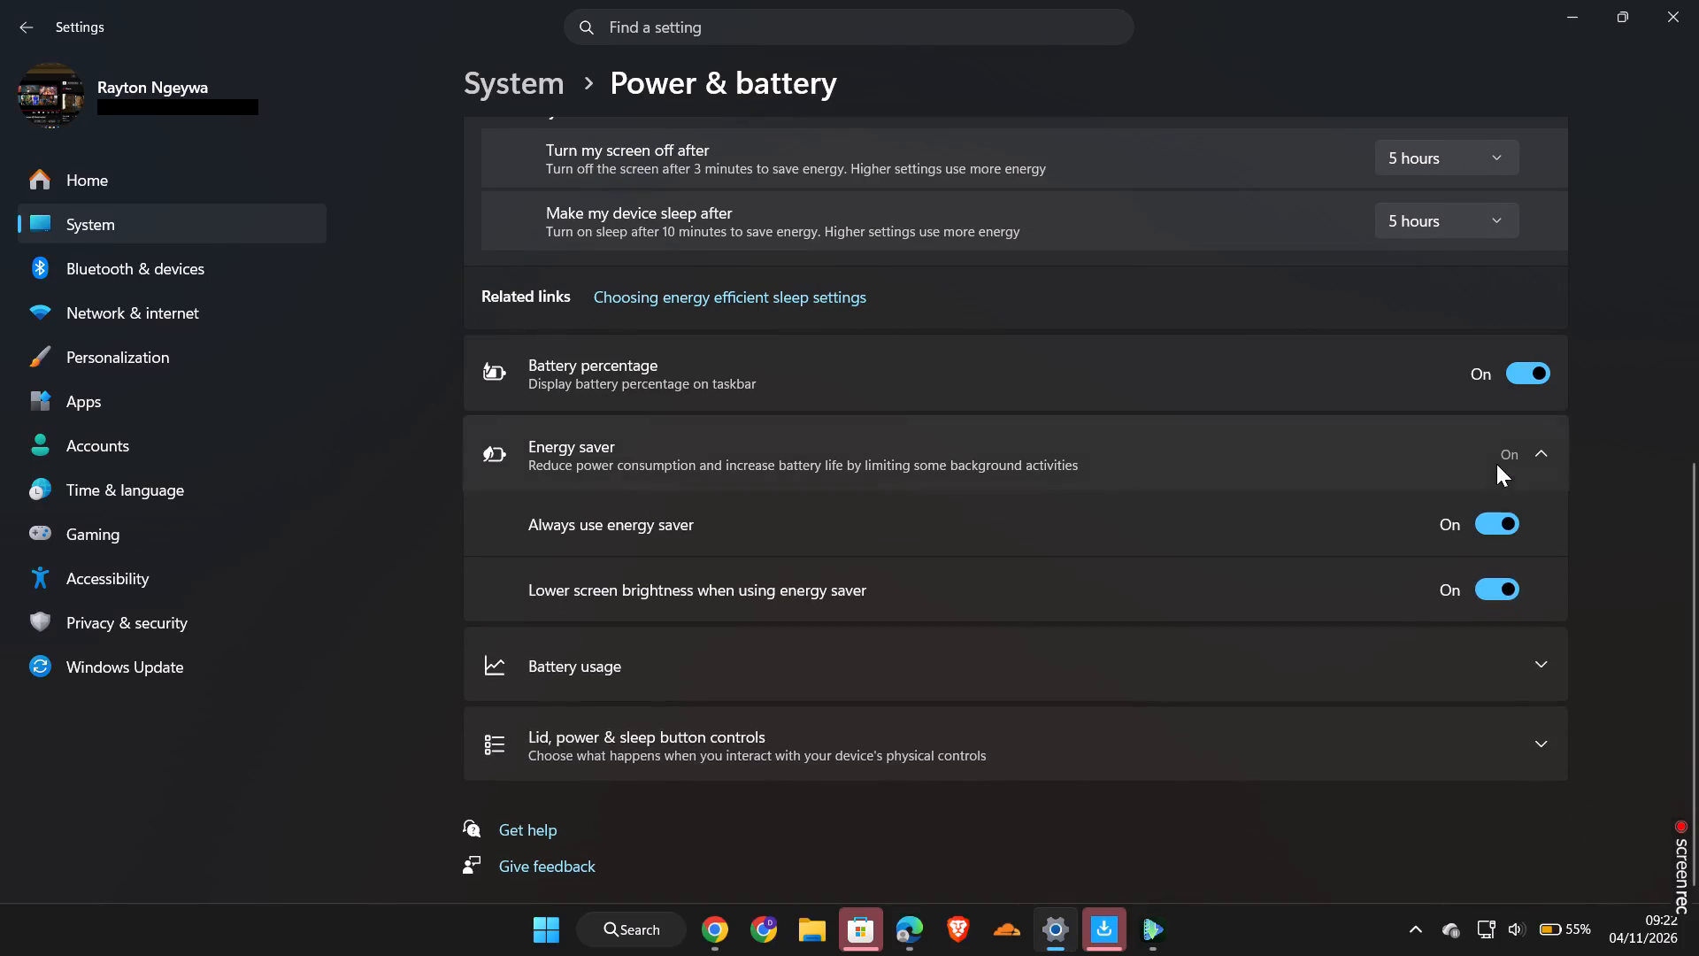
Review the plugged-in and on-battery screen and sleep timeouts and the energy saver options in Power & battery.
{"action": "scroll", "coordinate": [1324, 662], "scroll_direction": "up", "scroll_amount": 2}
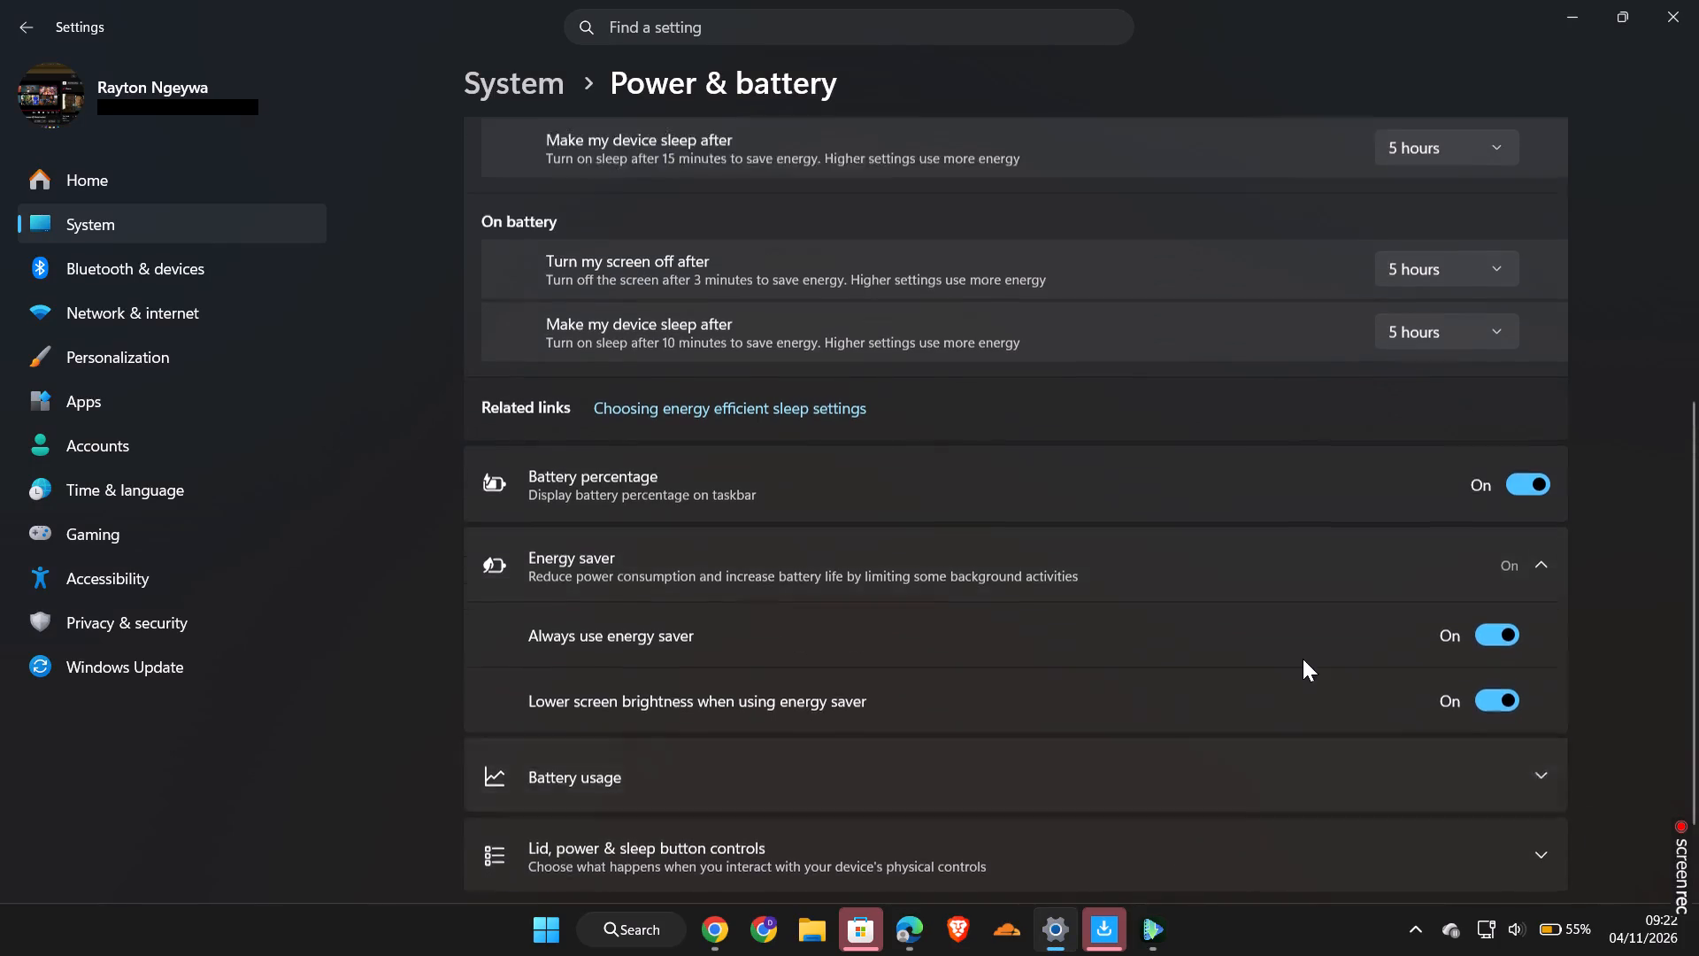
{"action": "scroll", "coordinate": [1362, 636], "scroll_direction": "up", "scroll_amount": 5}
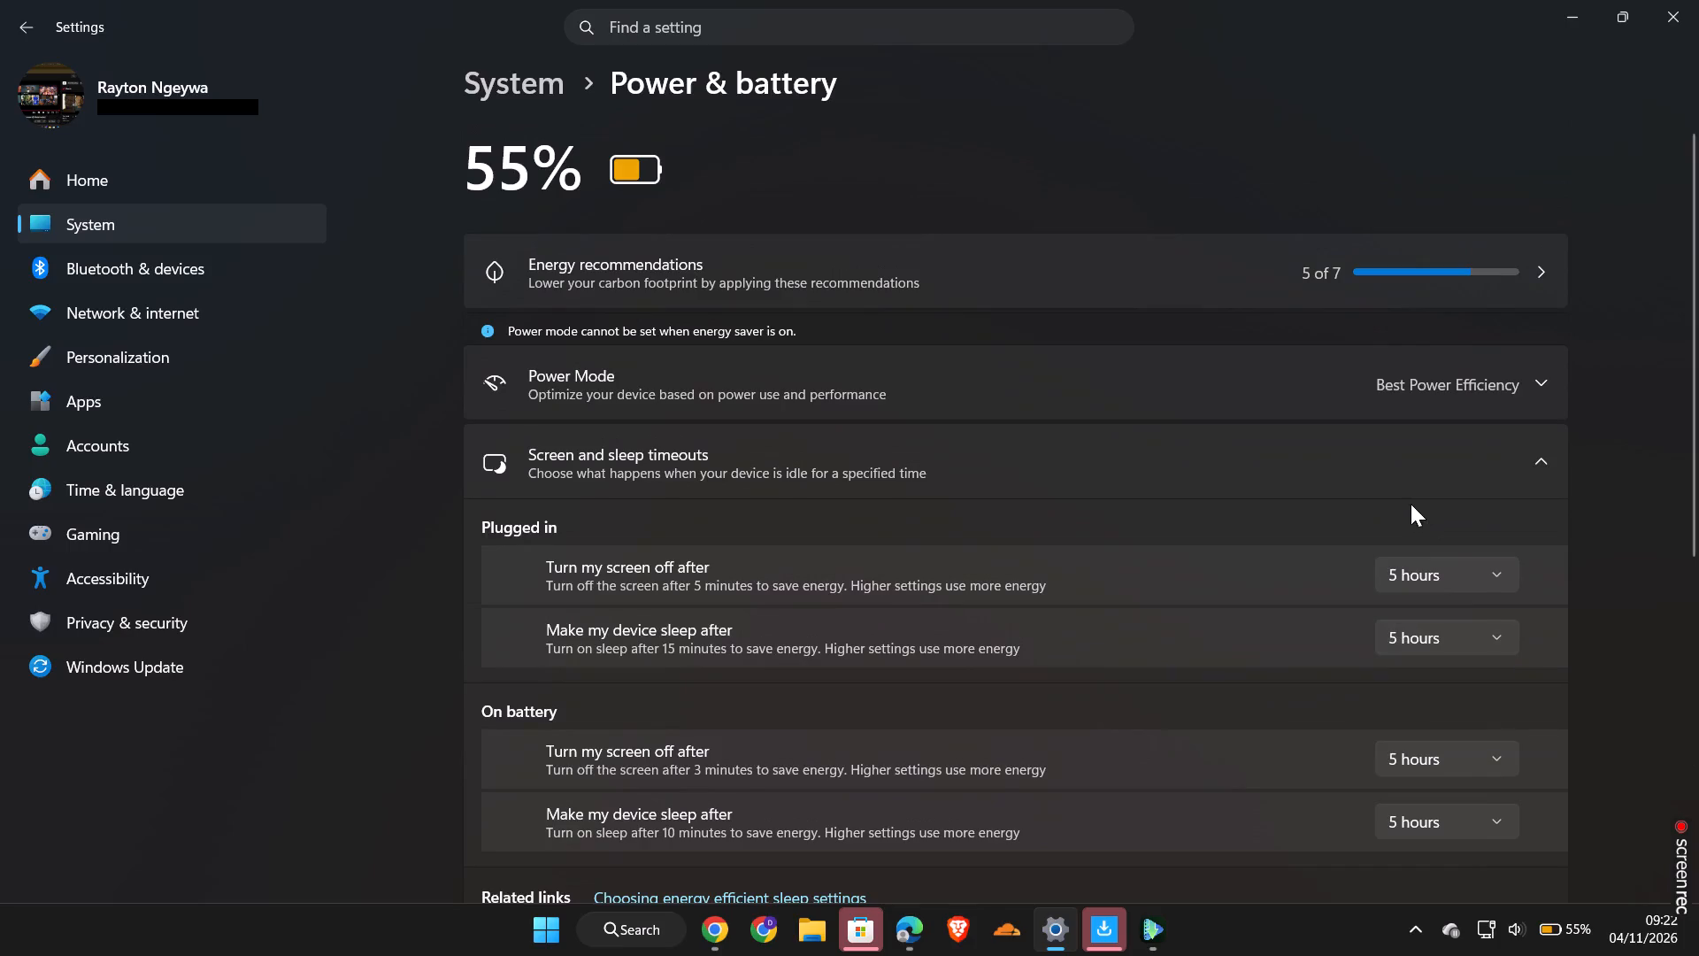
{"action": "scroll", "coordinate": [1388, 493], "scroll_direction": "up", "scroll_amount": 5}
{"action": "left_click", "coordinate": [1548, 469]}
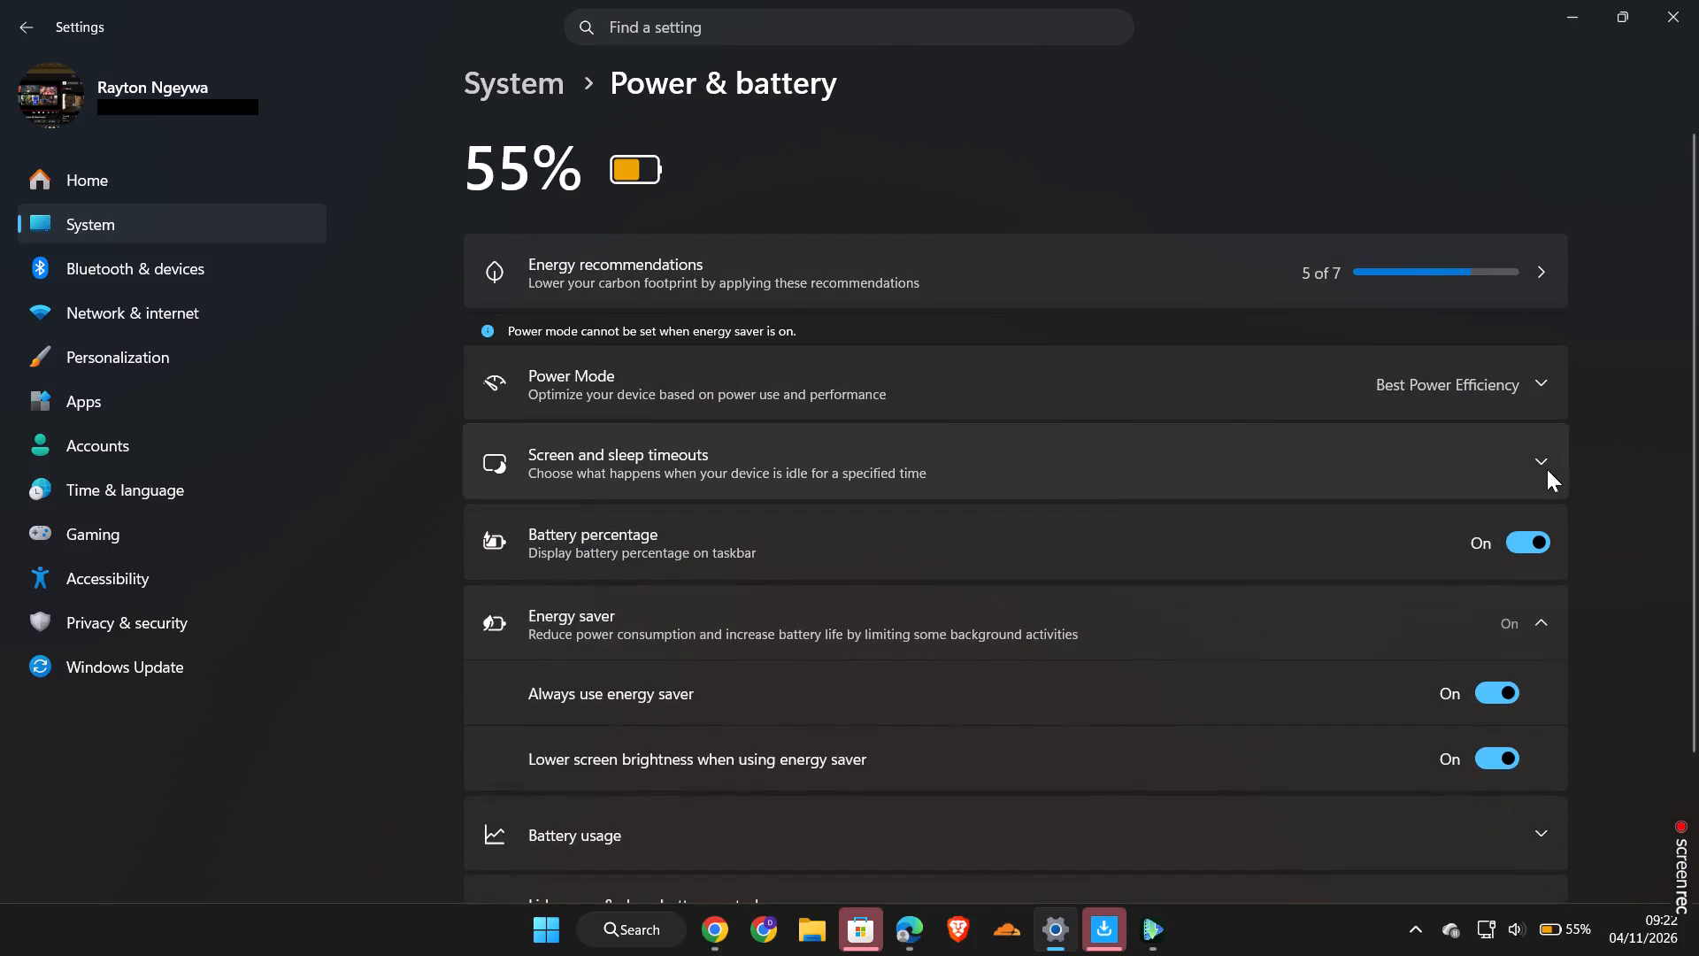
{"action": "left_click", "coordinate": [1547, 469]}
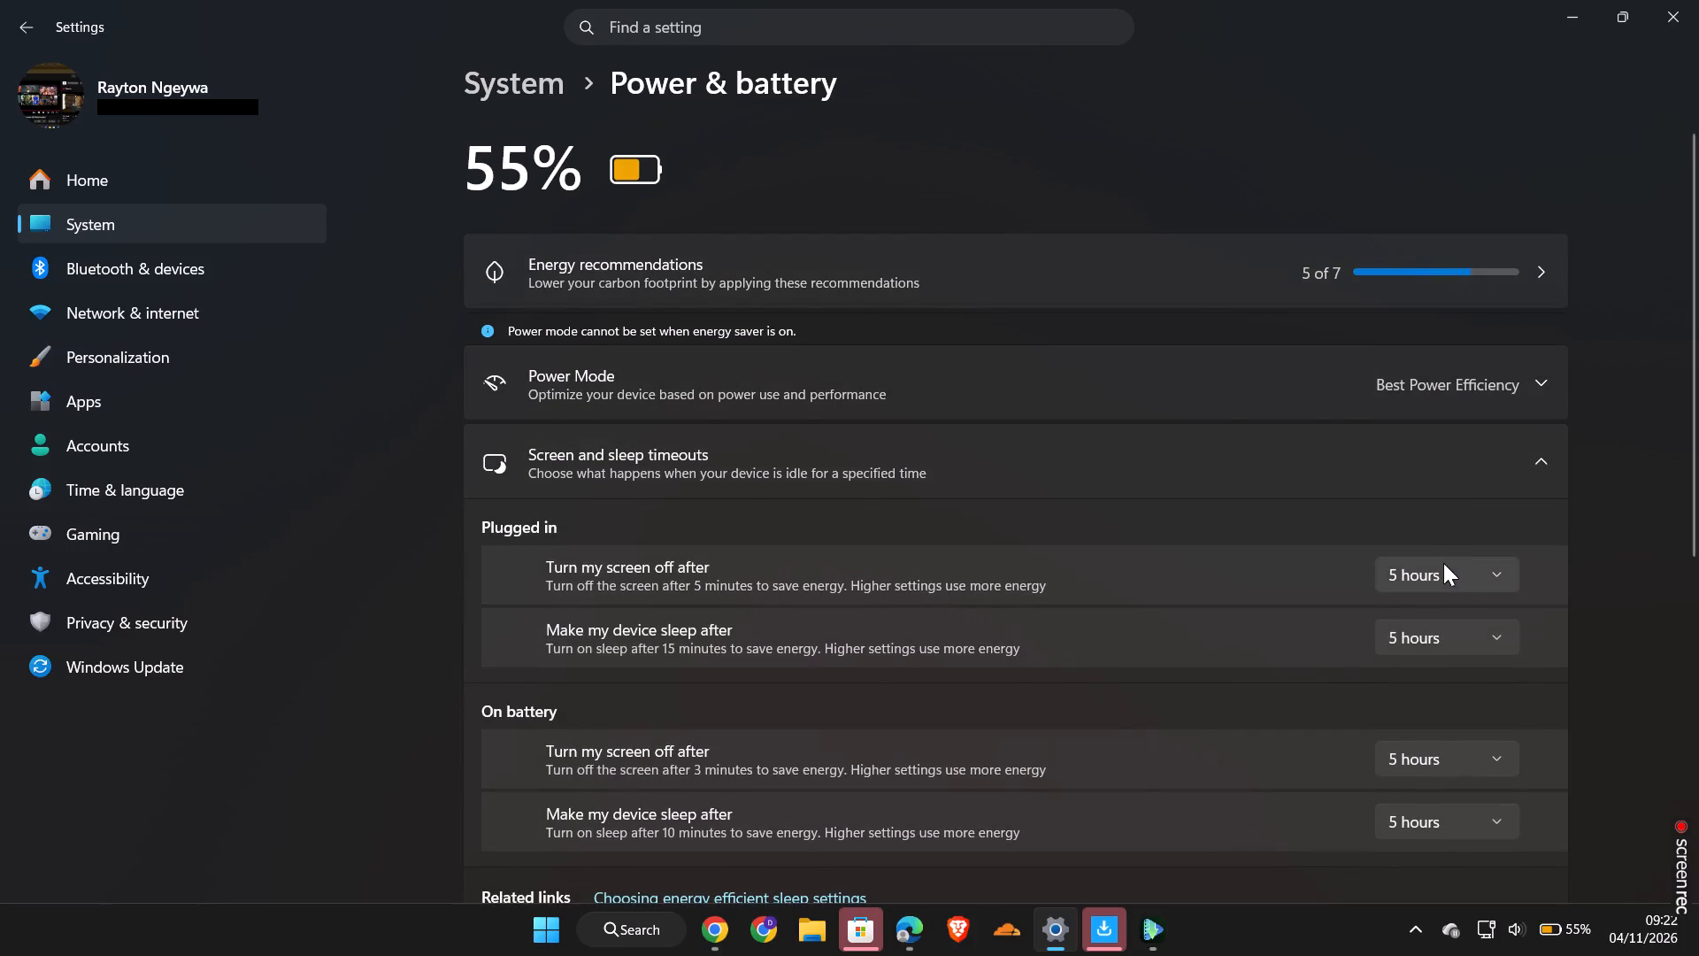
{"action": "scroll", "coordinate": [1355, 519], "scroll_direction": "down", "scroll_amount": 3}
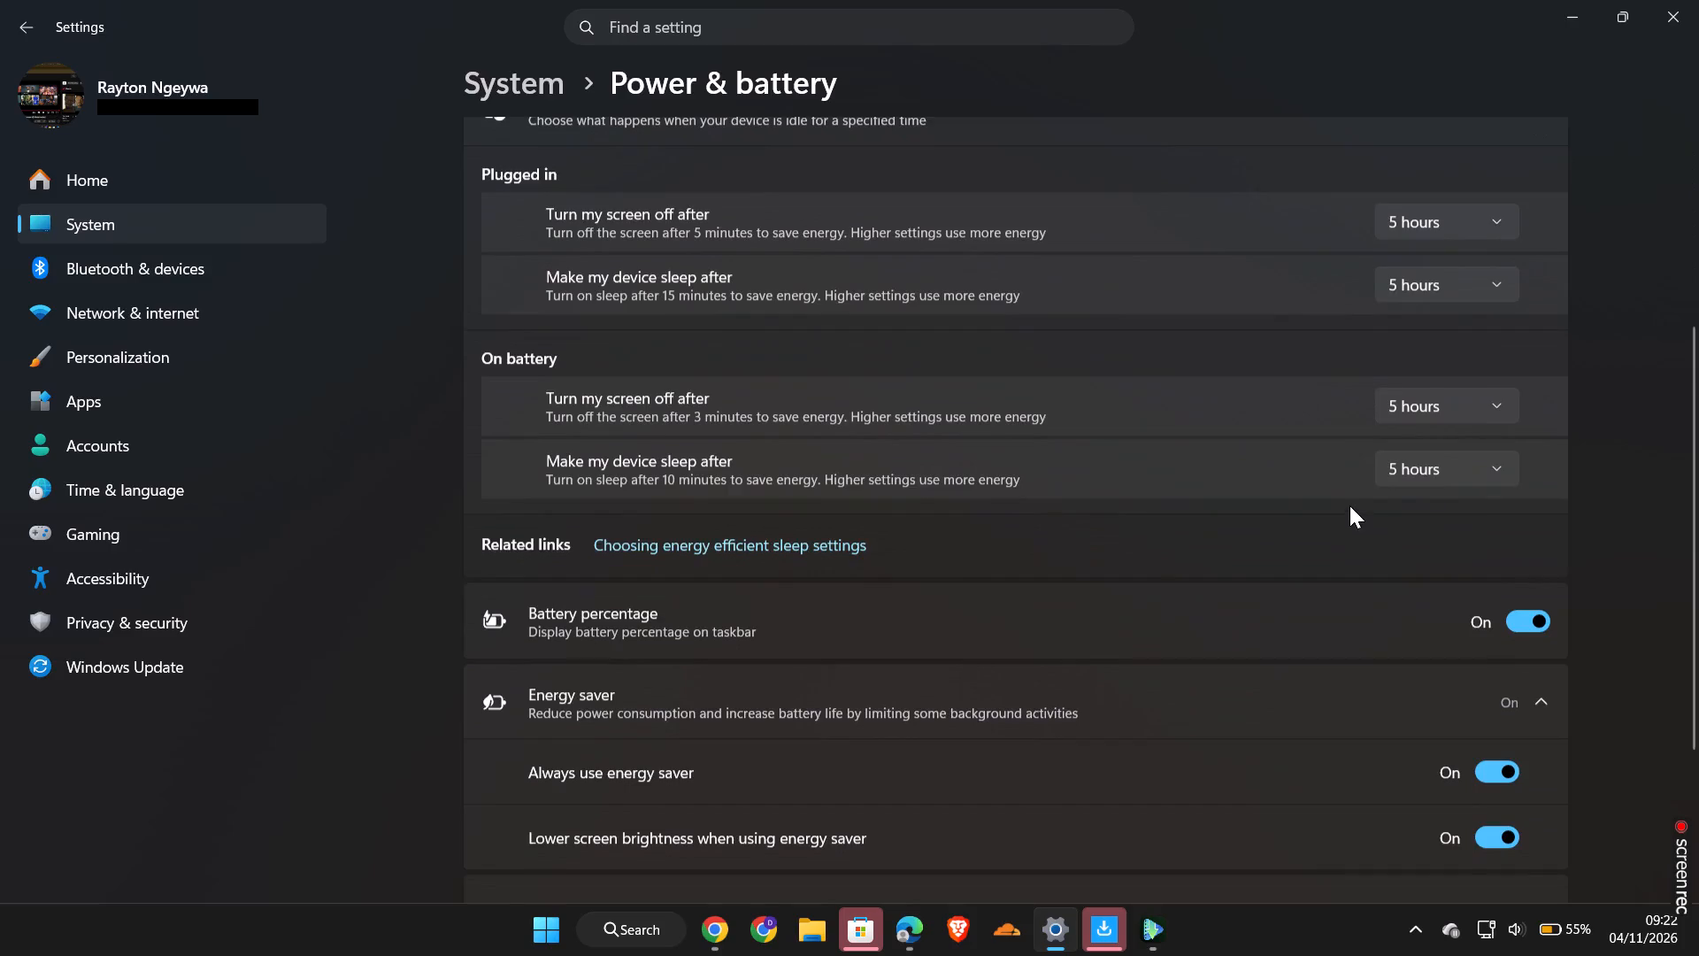
{"action": "scroll", "coordinate": [1349, 505], "scroll_direction": "down", "scroll_amount": 1}
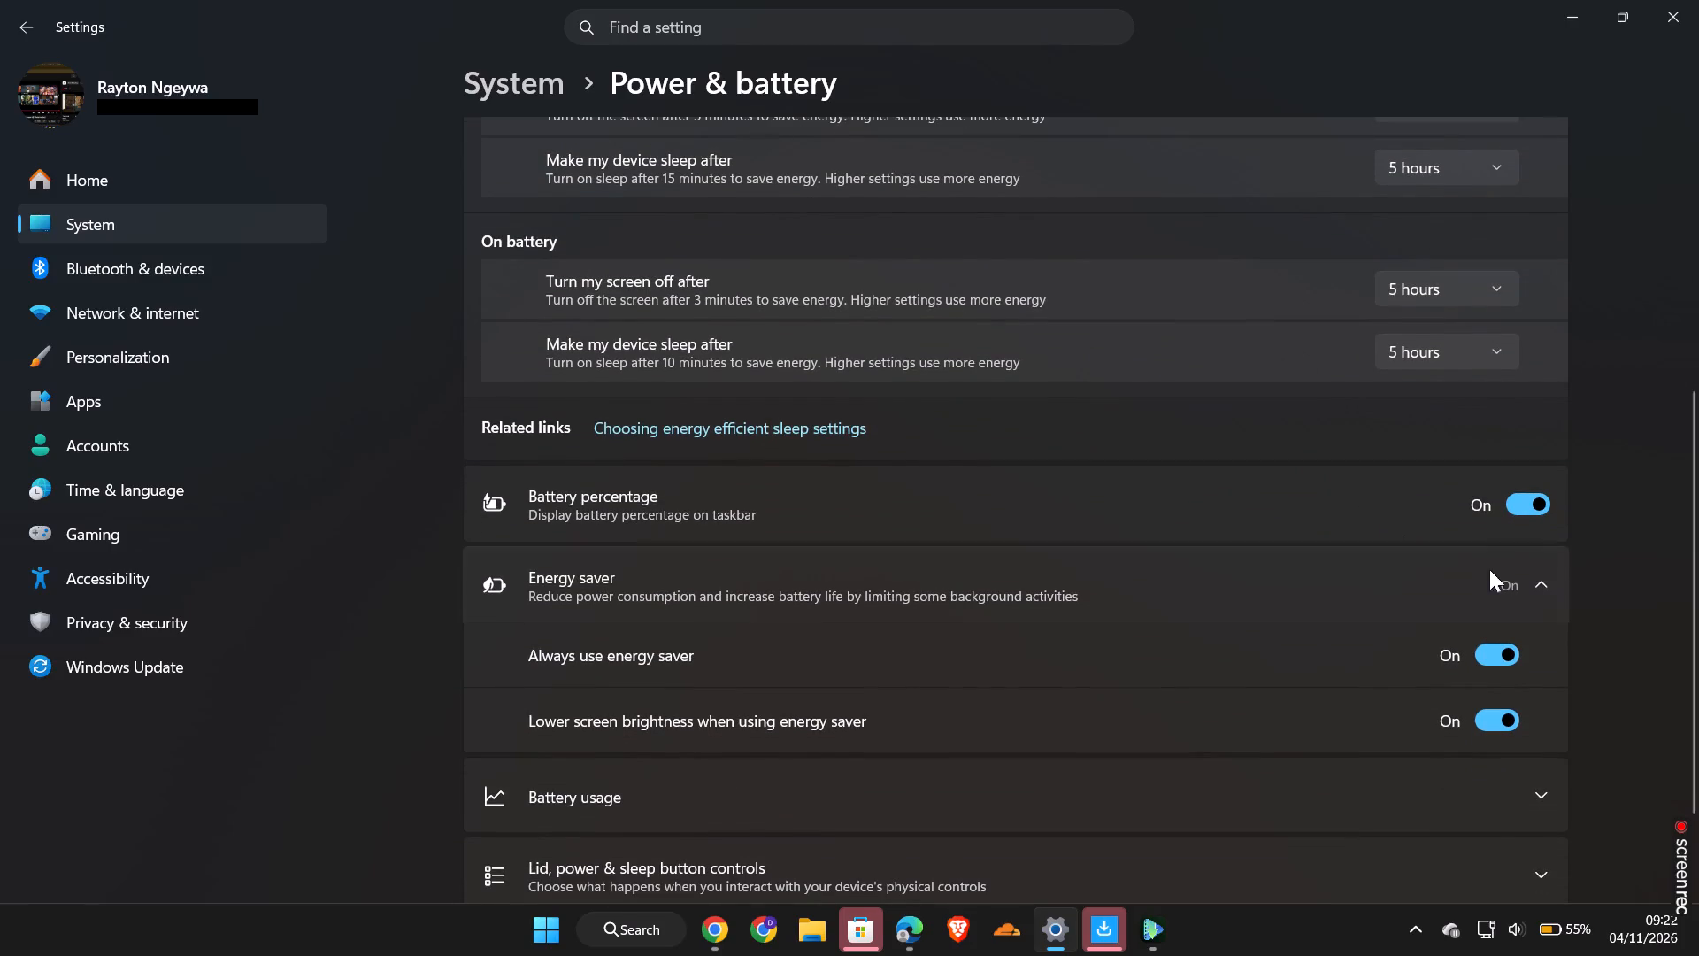
{"action": "scroll", "coordinate": [1380, 550], "scroll_direction": "down", "scroll_amount": 3}
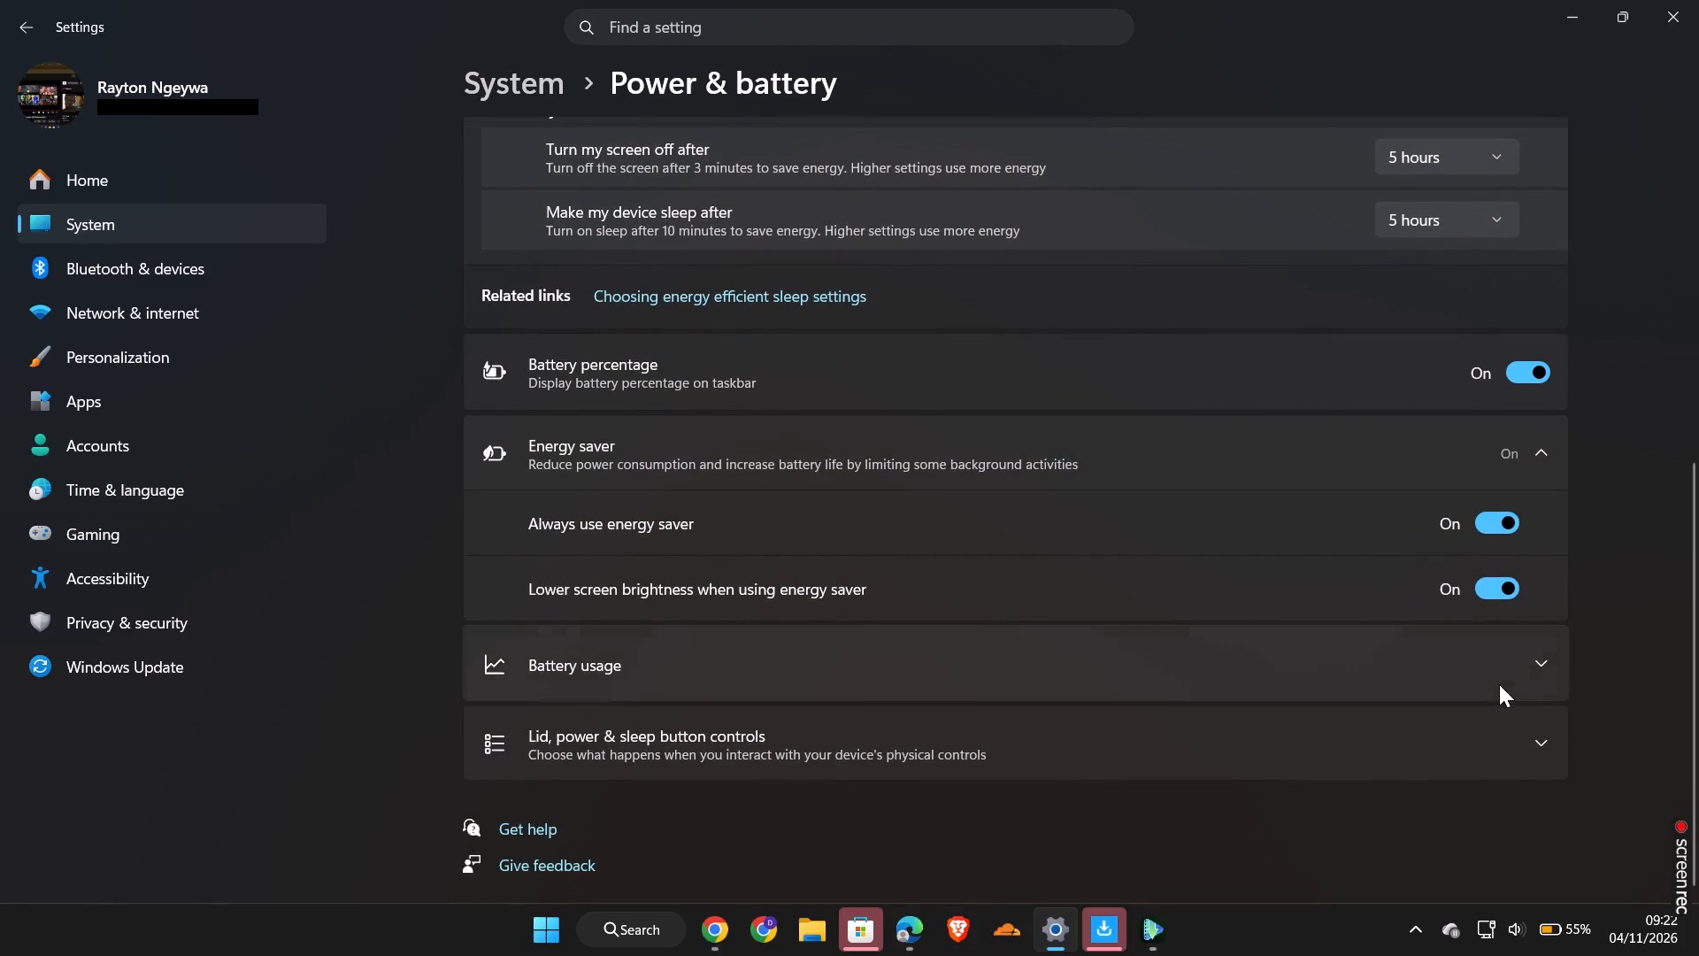
Expand Battery usage to examine the battery levels for the last 24 hours.
{"action": "left_click", "coordinate": [1548, 669]}
{"action": "scroll", "coordinate": [1417, 633], "scroll_direction": "down", "scroll_amount": 6}
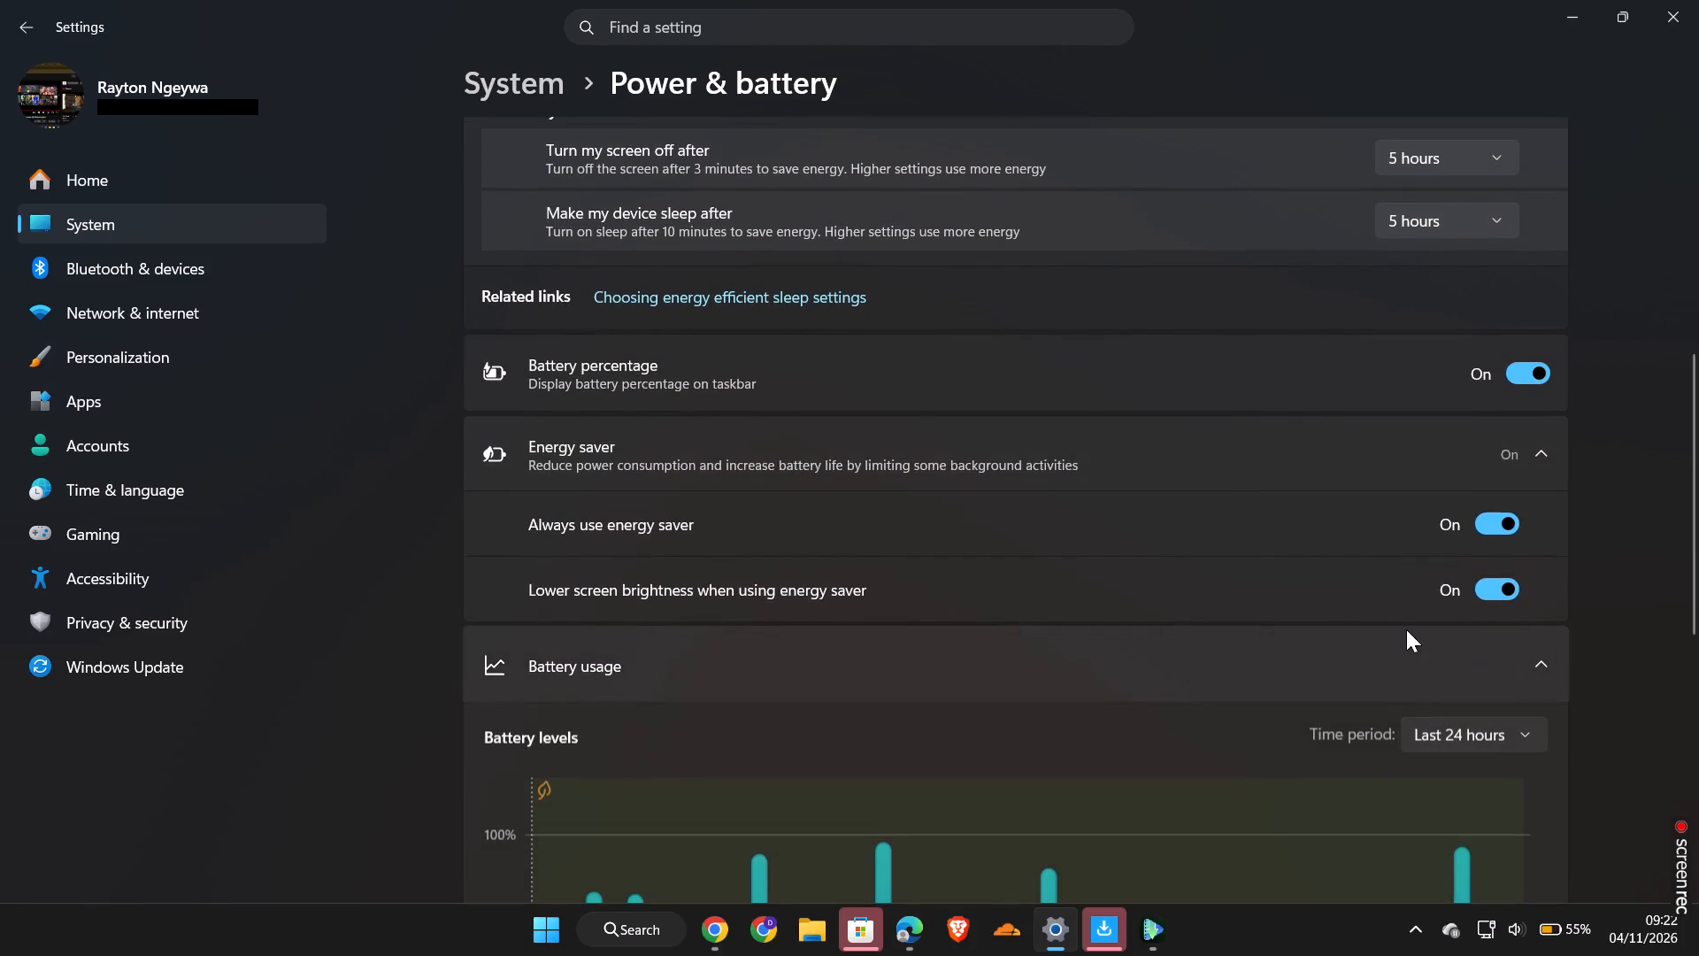
{"action": "scroll", "coordinate": [1301, 626], "scroll_direction": "down", "scroll_amount": 6}
{"action": "scroll", "coordinate": [1165, 629], "scroll_direction": "down", "scroll_amount": 7}
{"action": "scroll", "coordinate": [1328, 650], "scroll_direction": "down", "scroll_amount": 5}
Switch to the XAUUSD TradingView chart in Microsoft Edge and set its interval to 30 minutes.
{"action": "left_click", "coordinate": [915, 939]}
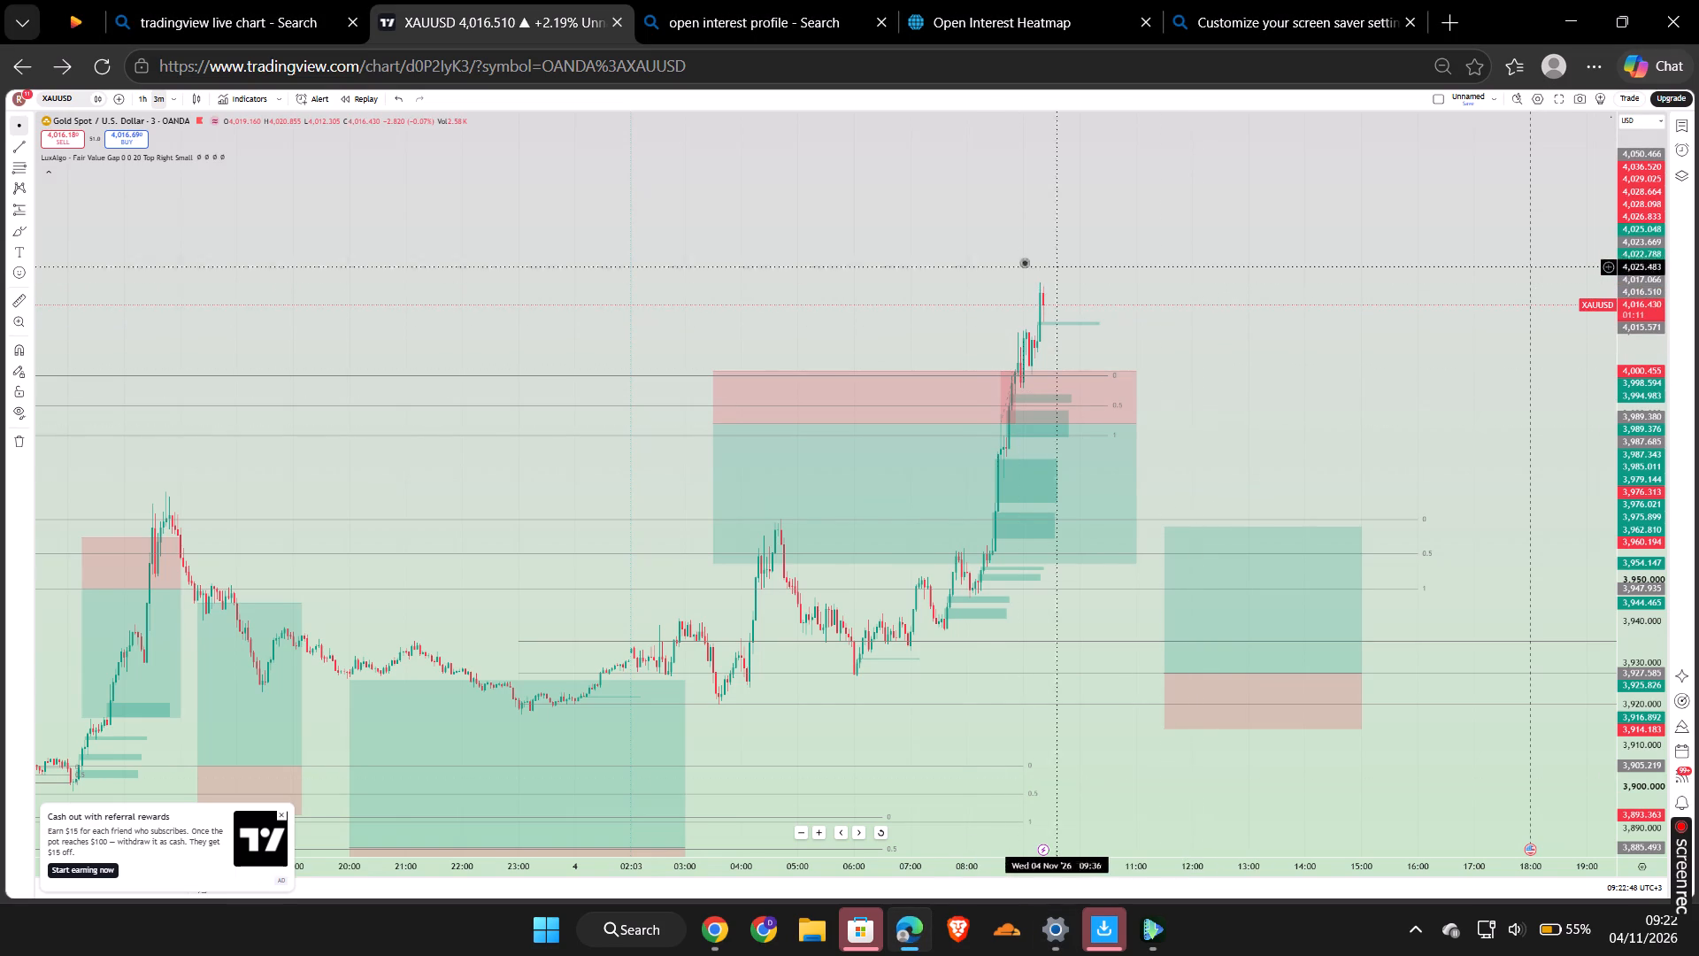
{"action": "left_click_drag", "start_coordinate": [976, 262], "coordinate": [1338, 560]}
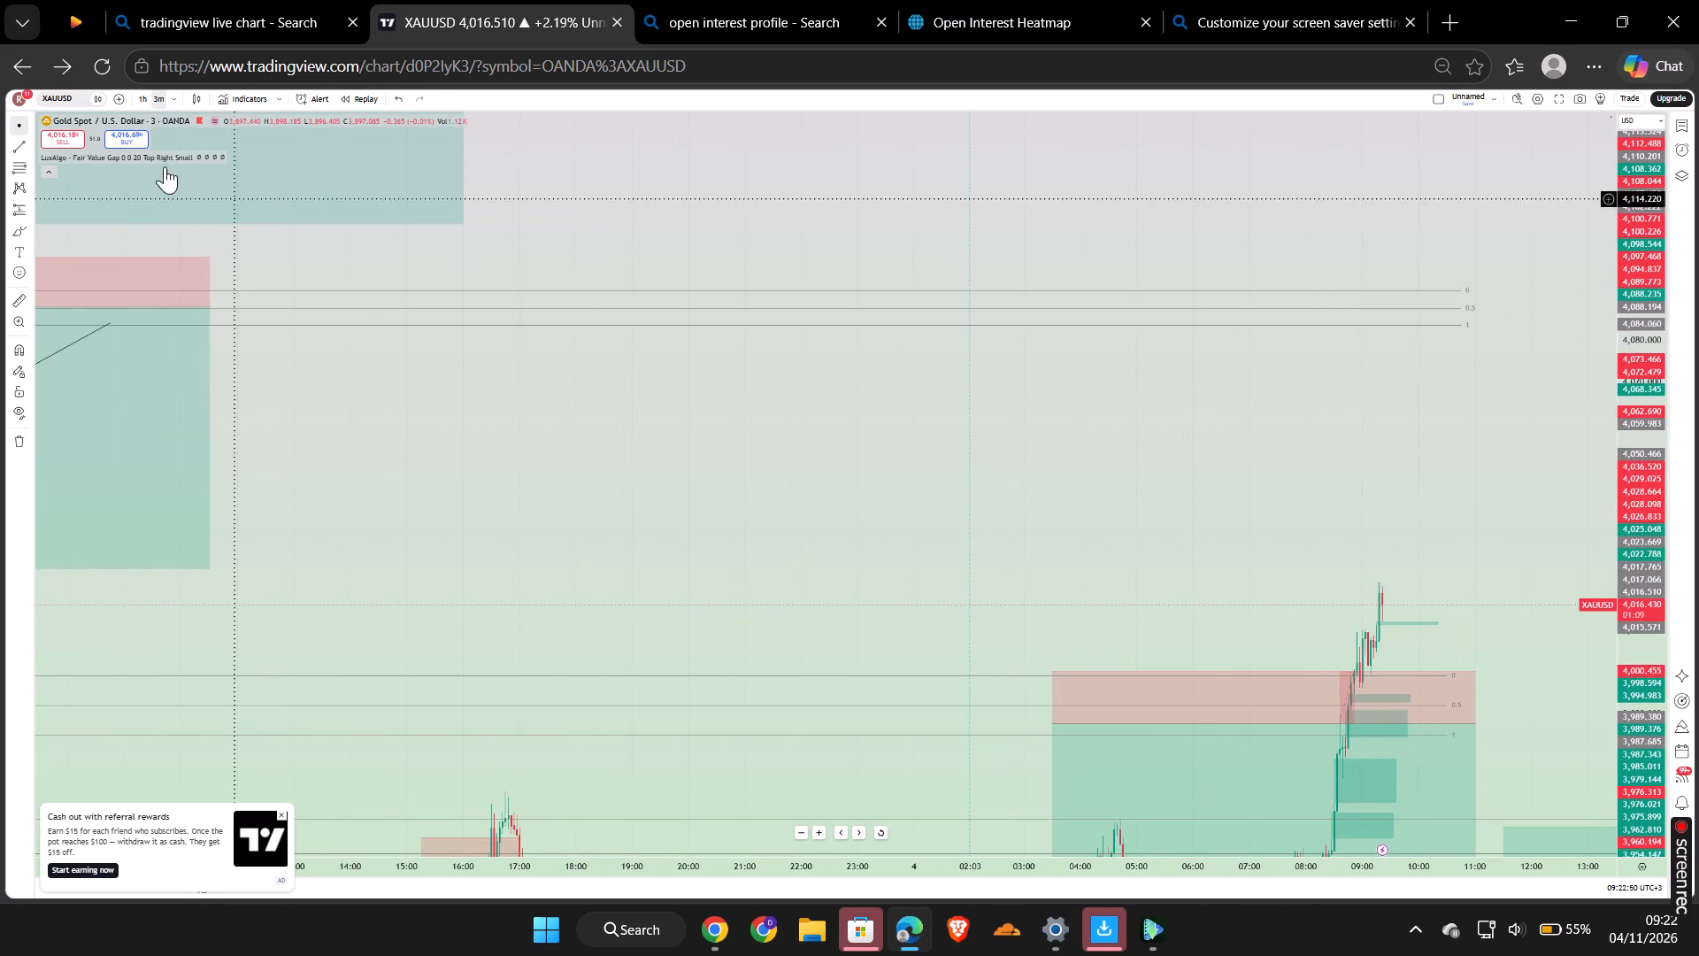
{"action": "left_click", "coordinate": [172, 98]}
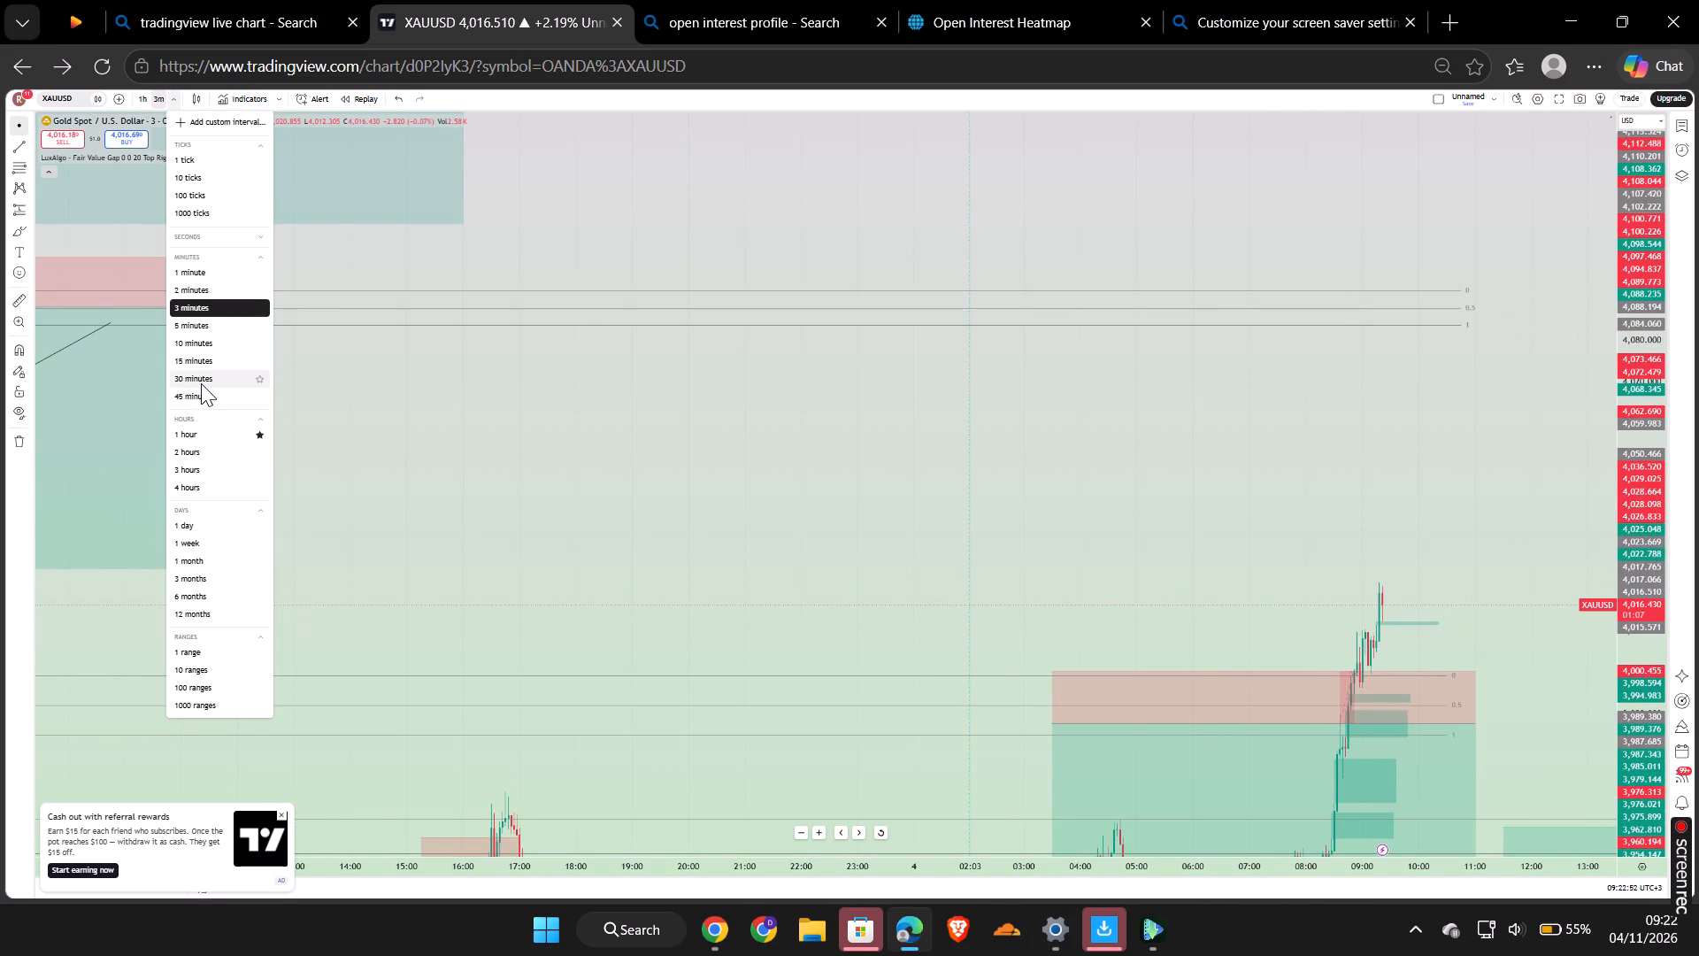
{"action": "left_click", "coordinate": [201, 383]}
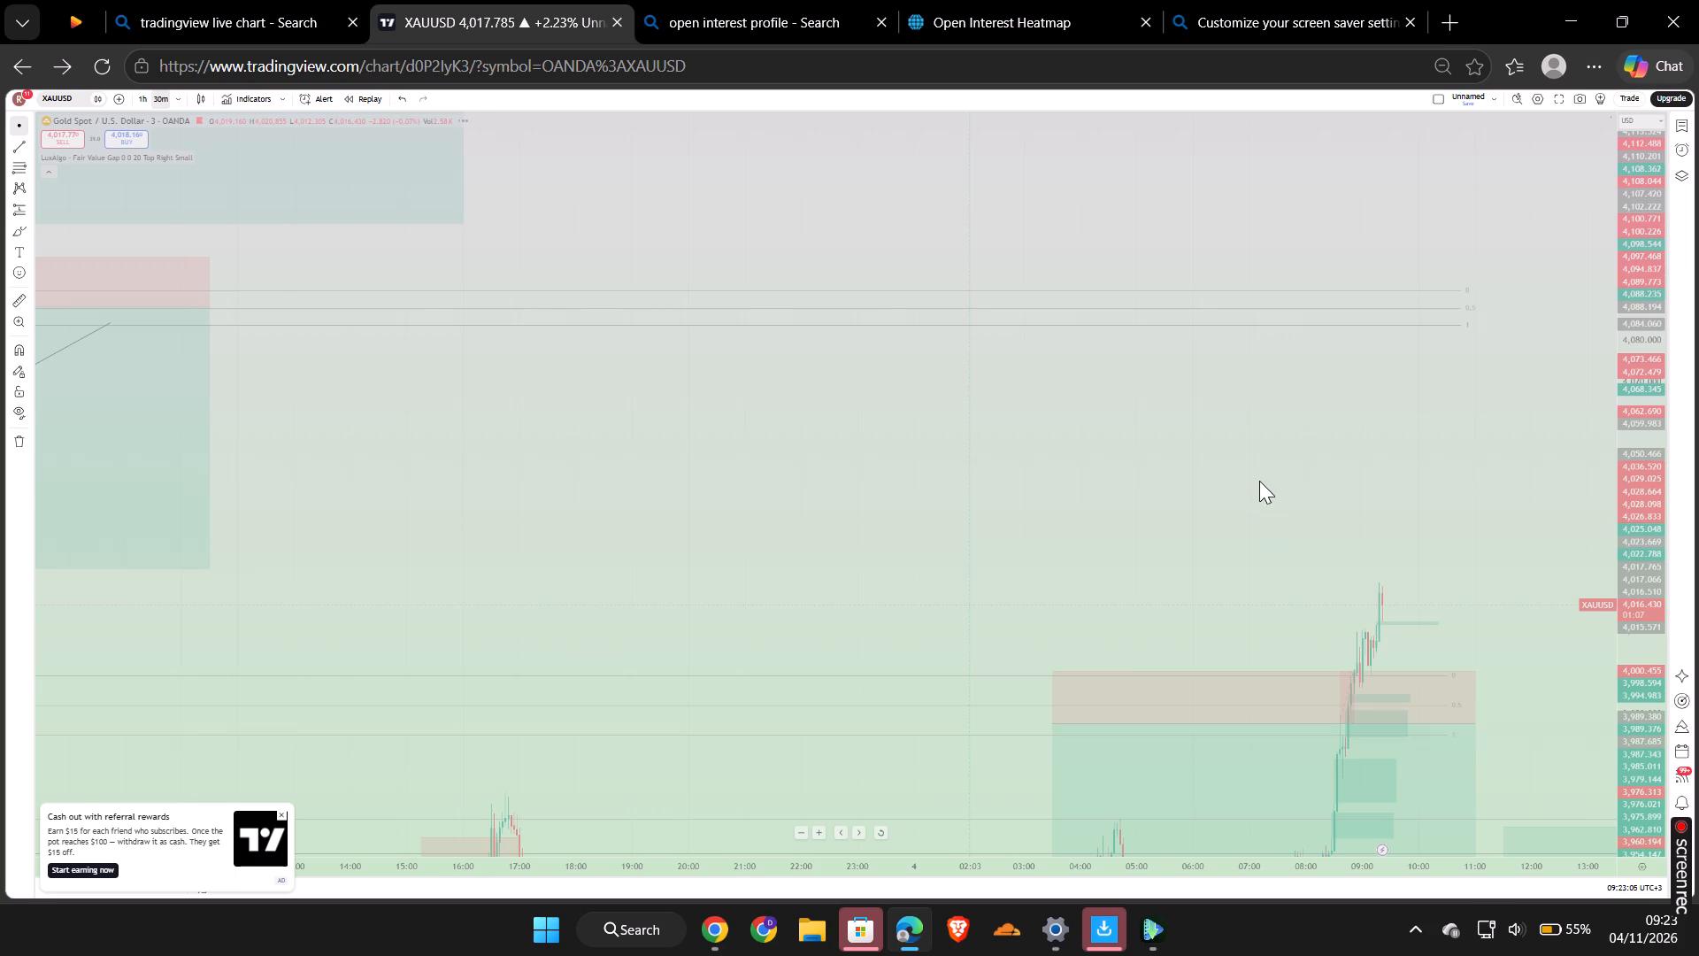
Examine XAUUSD's 30-minute price action from late October to early November, with the price range compressed to show the marked zones.
{"action": "left_click_drag", "start_coordinate": [1652, 204], "coordinate": [1614, 426]}
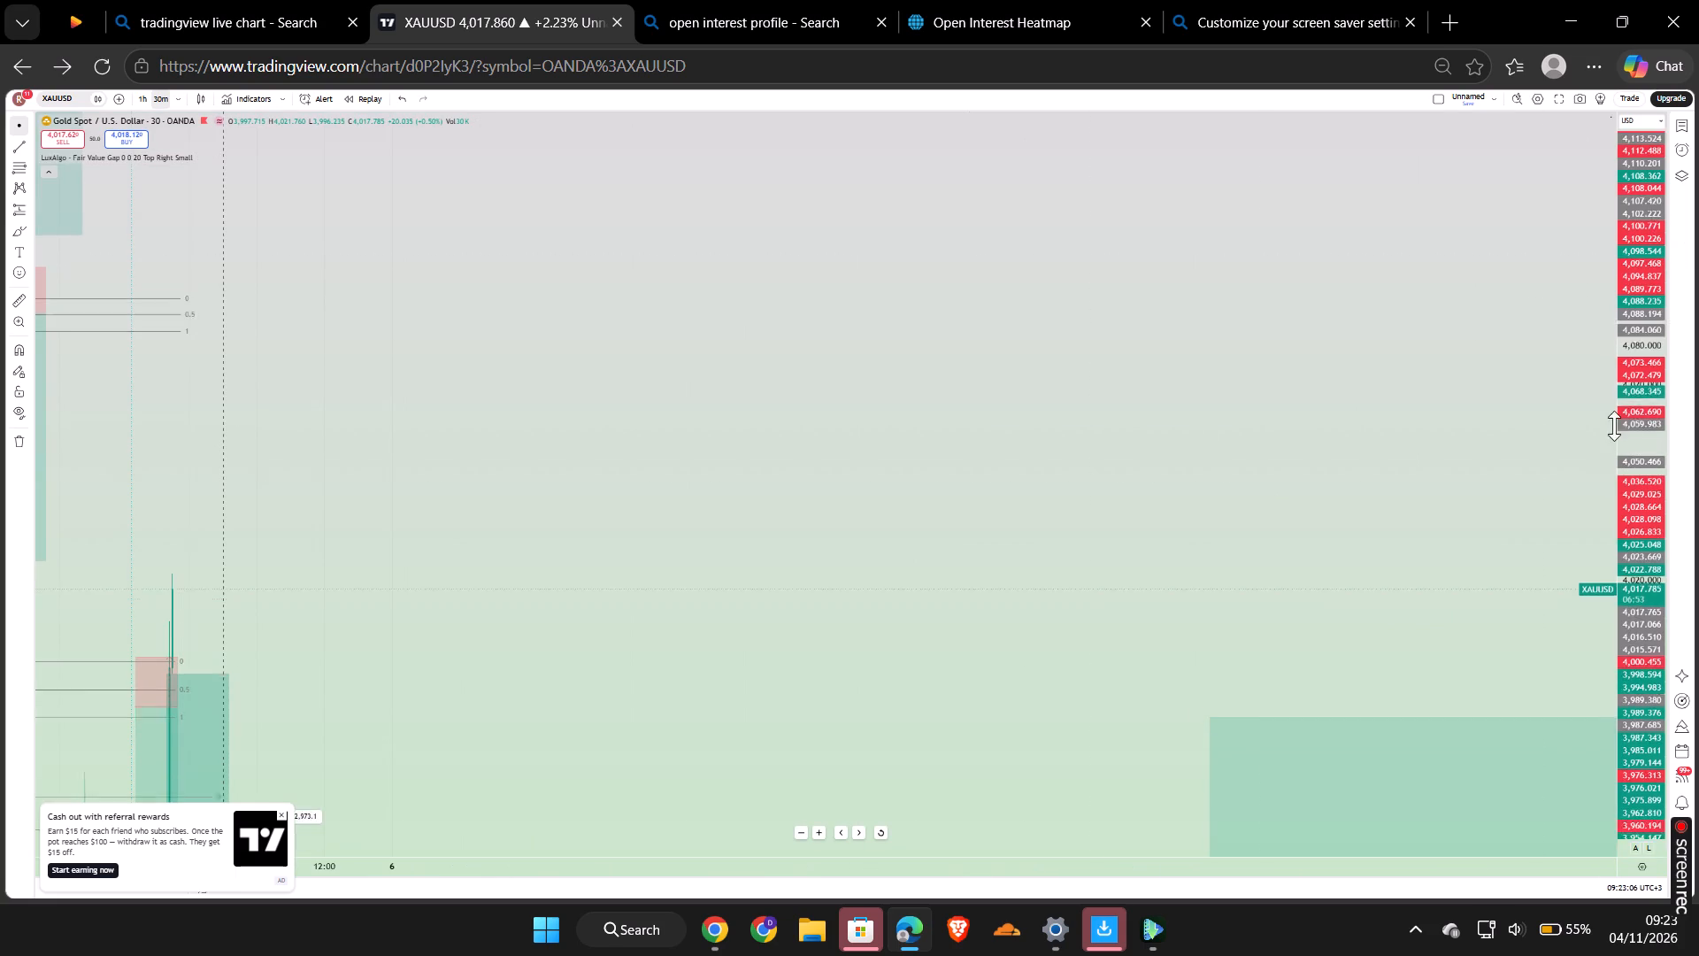
{"action": "left_click_drag", "start_coordinate": [1614, 426], "coordinate": [1557, 642]}
{"action": "left_click_drag", "start_coordinate": [582, 391], "coordinate": [1220, 436]}
{"action": "left_click_drag", "start_coordinate": [1030, 603], "coordinate": [1046, 591]}
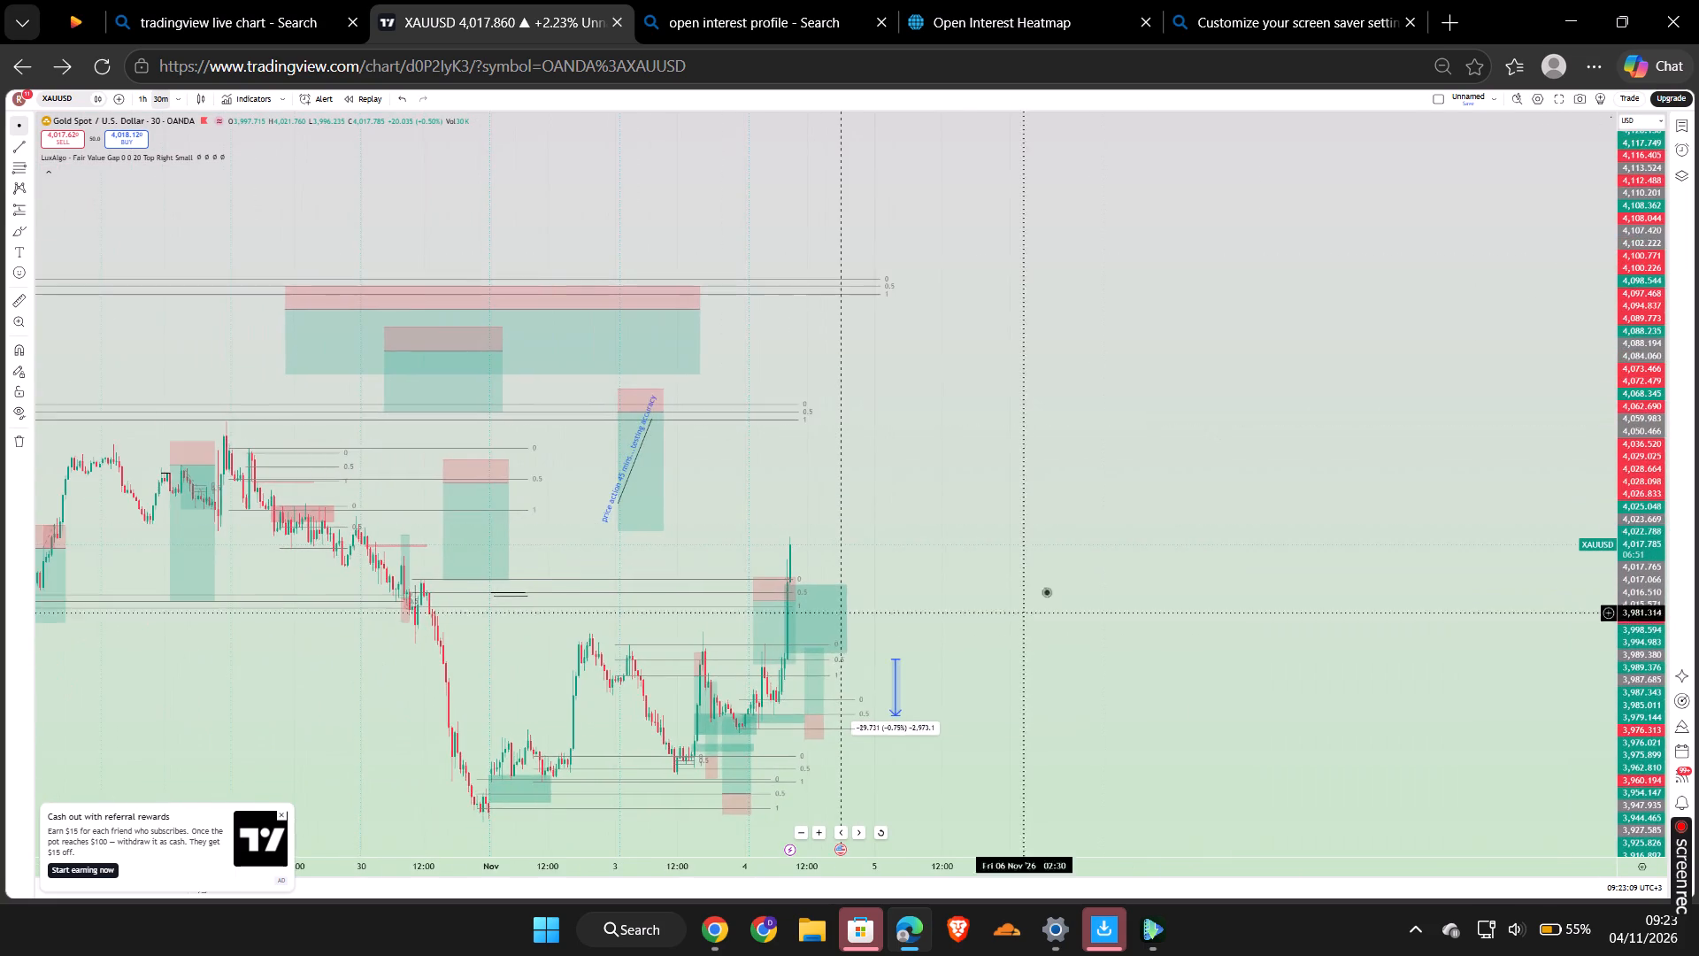
{"action": "left_click_drag", "start_coordinate": [1046, 591], "coordinate": [1242, 533]}
{"action": "left_click_drag", "start_coordinate": [1252, 469], "coordinate": [1504, 456]}
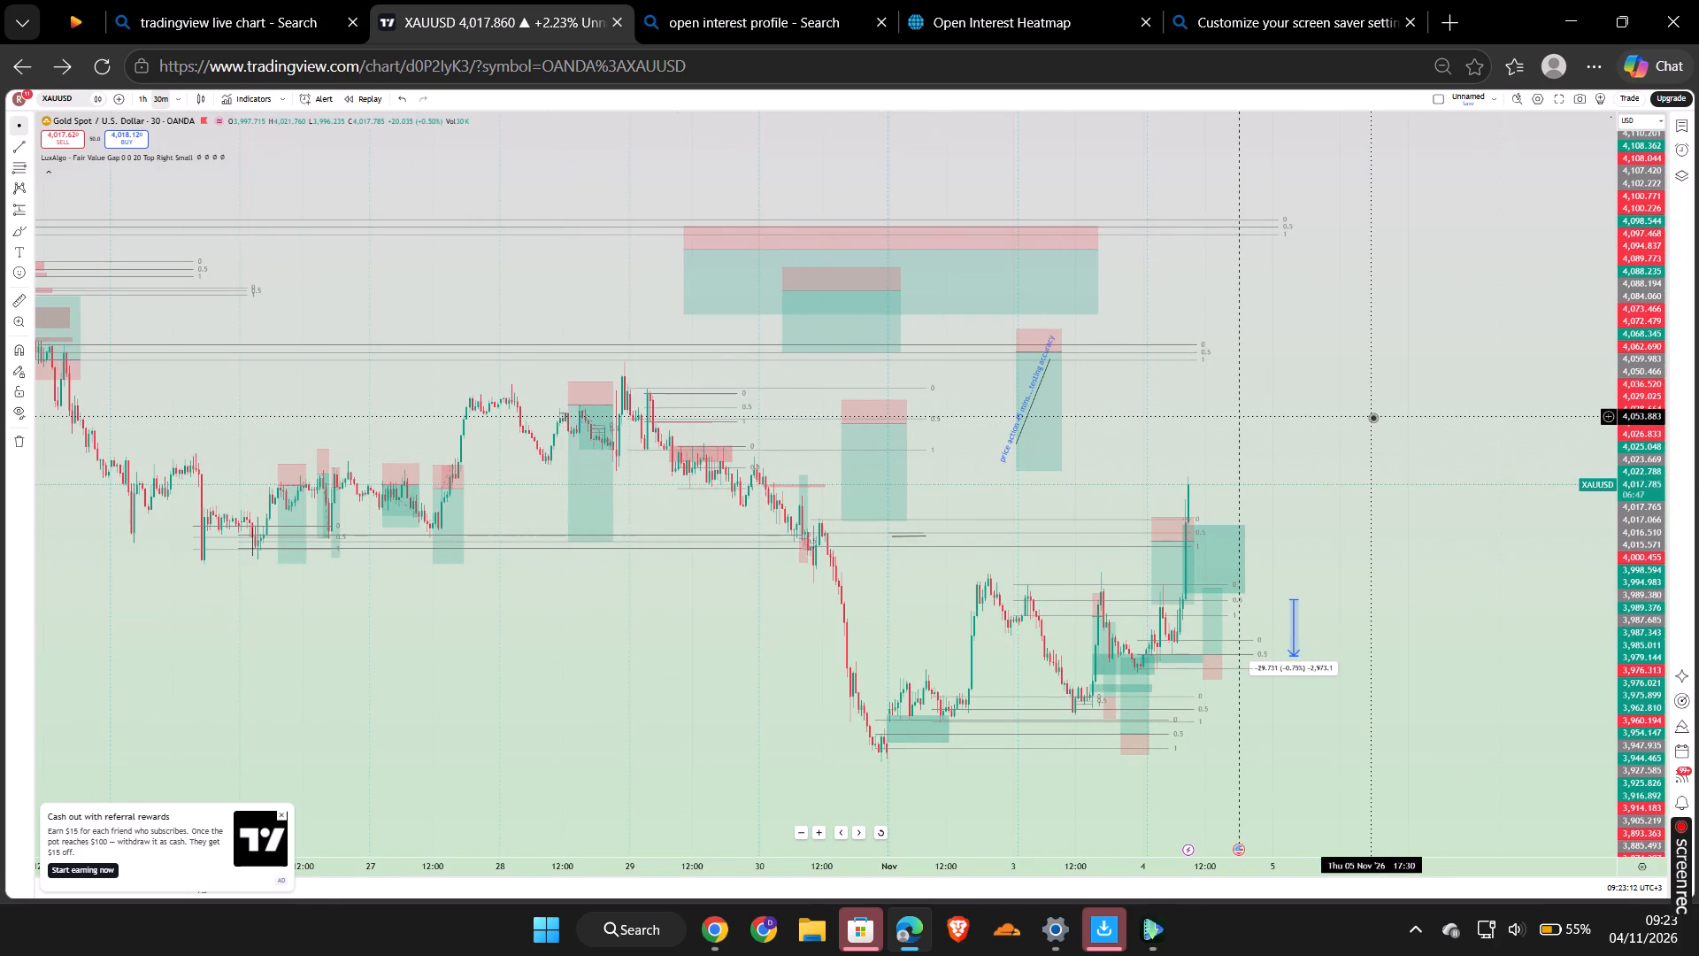
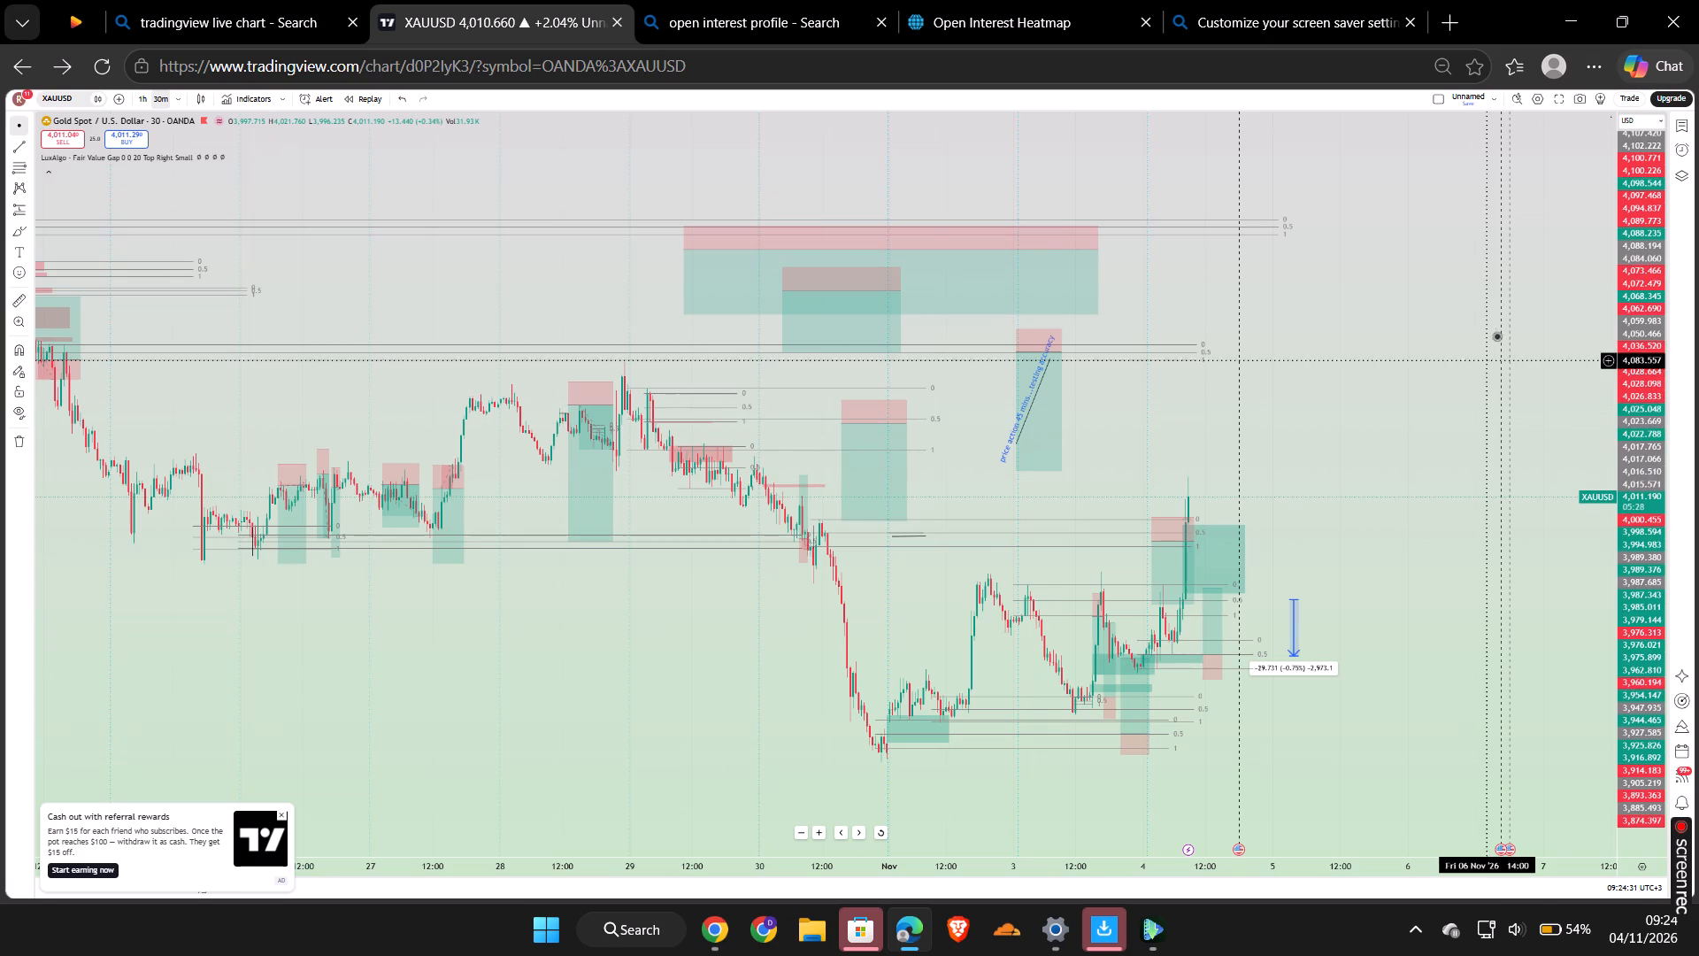
Remove all existing drawings from the XAUUSD chart, keeping the Fair Value Gap indicator.
{"action": "right_click", "coordinate": [1434, 375]}
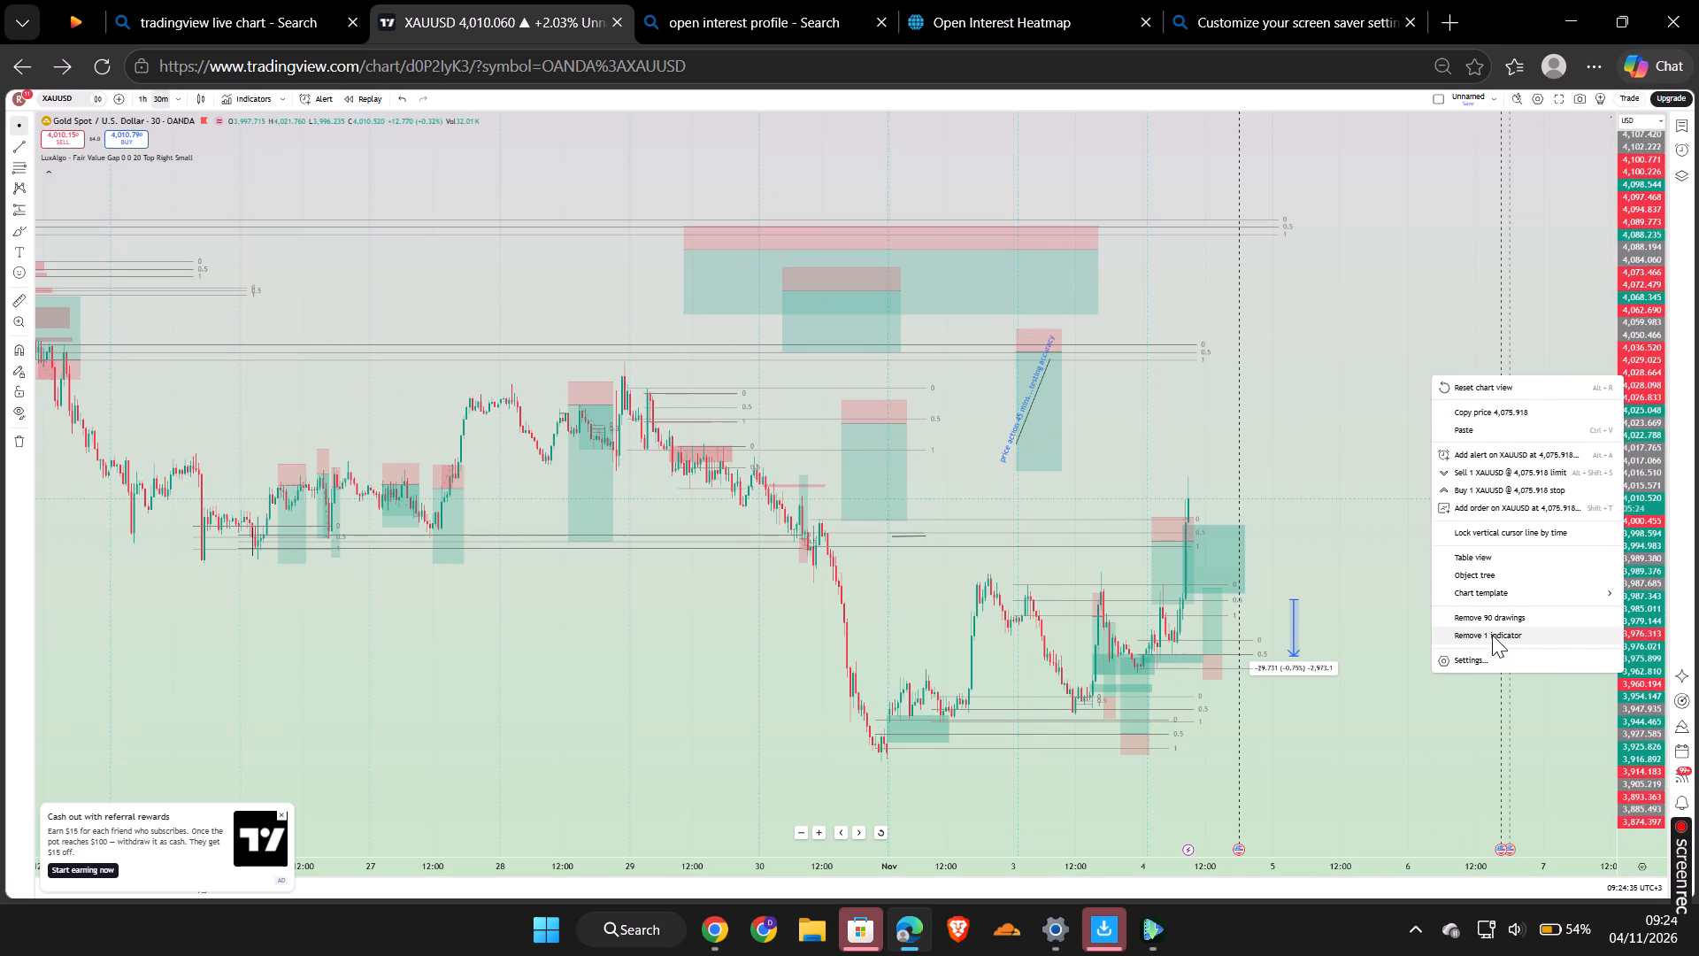
{"action": "left_click", "coordinate": [1518, 617]}
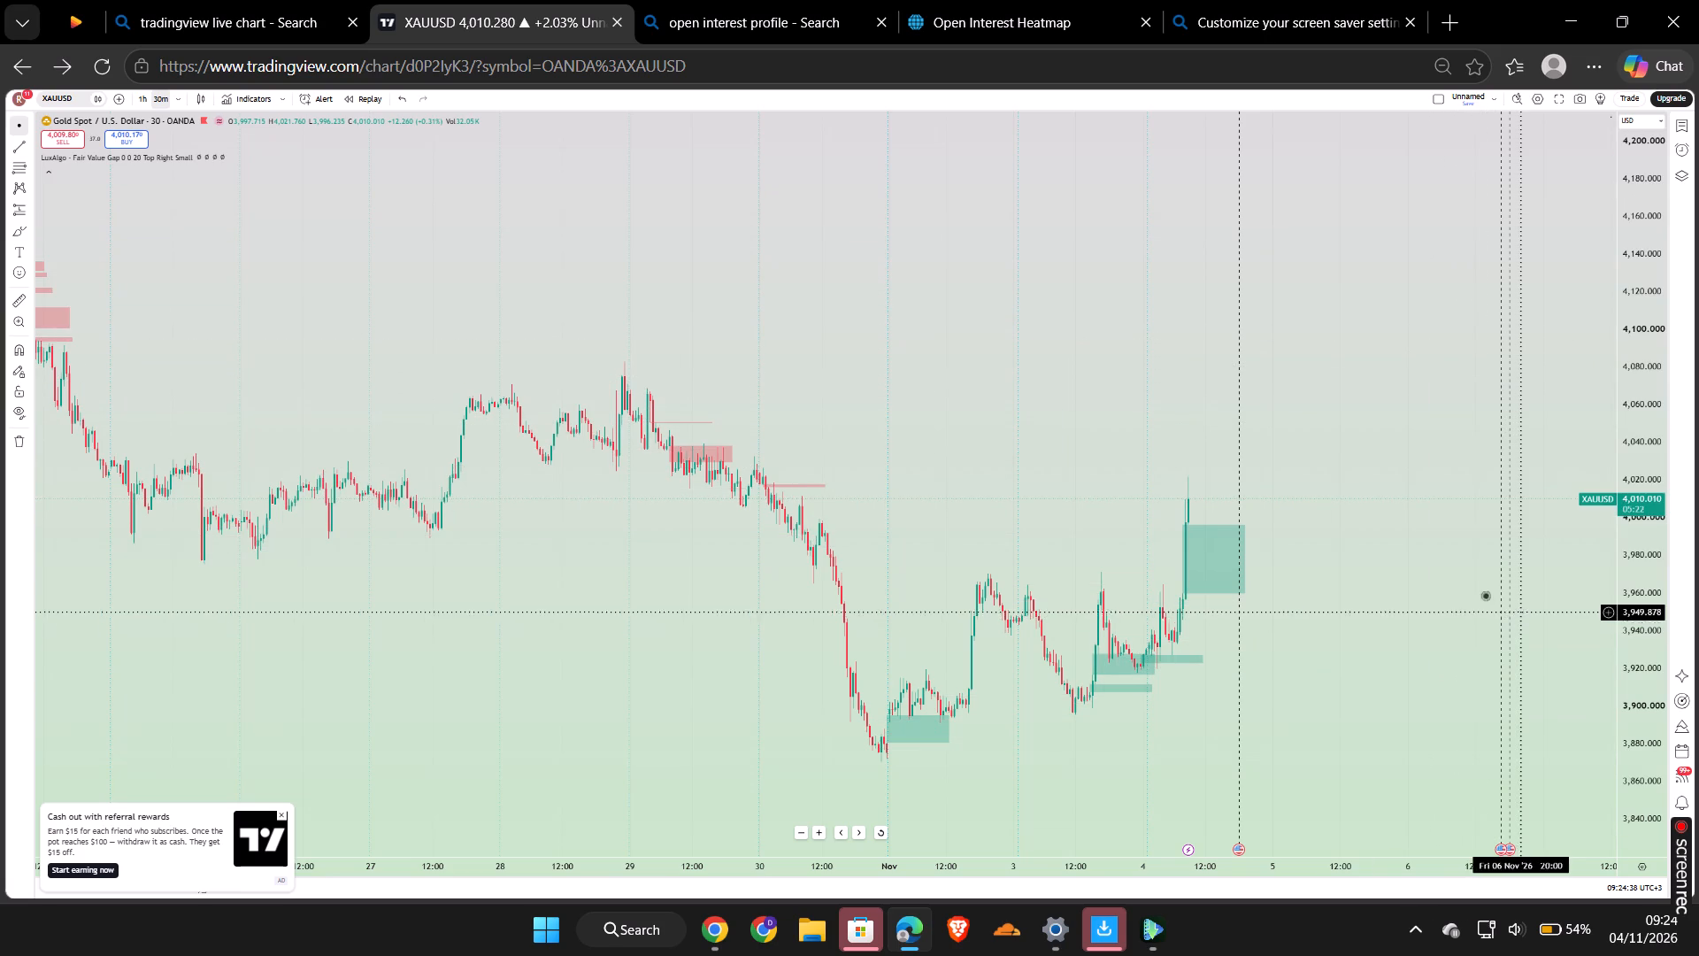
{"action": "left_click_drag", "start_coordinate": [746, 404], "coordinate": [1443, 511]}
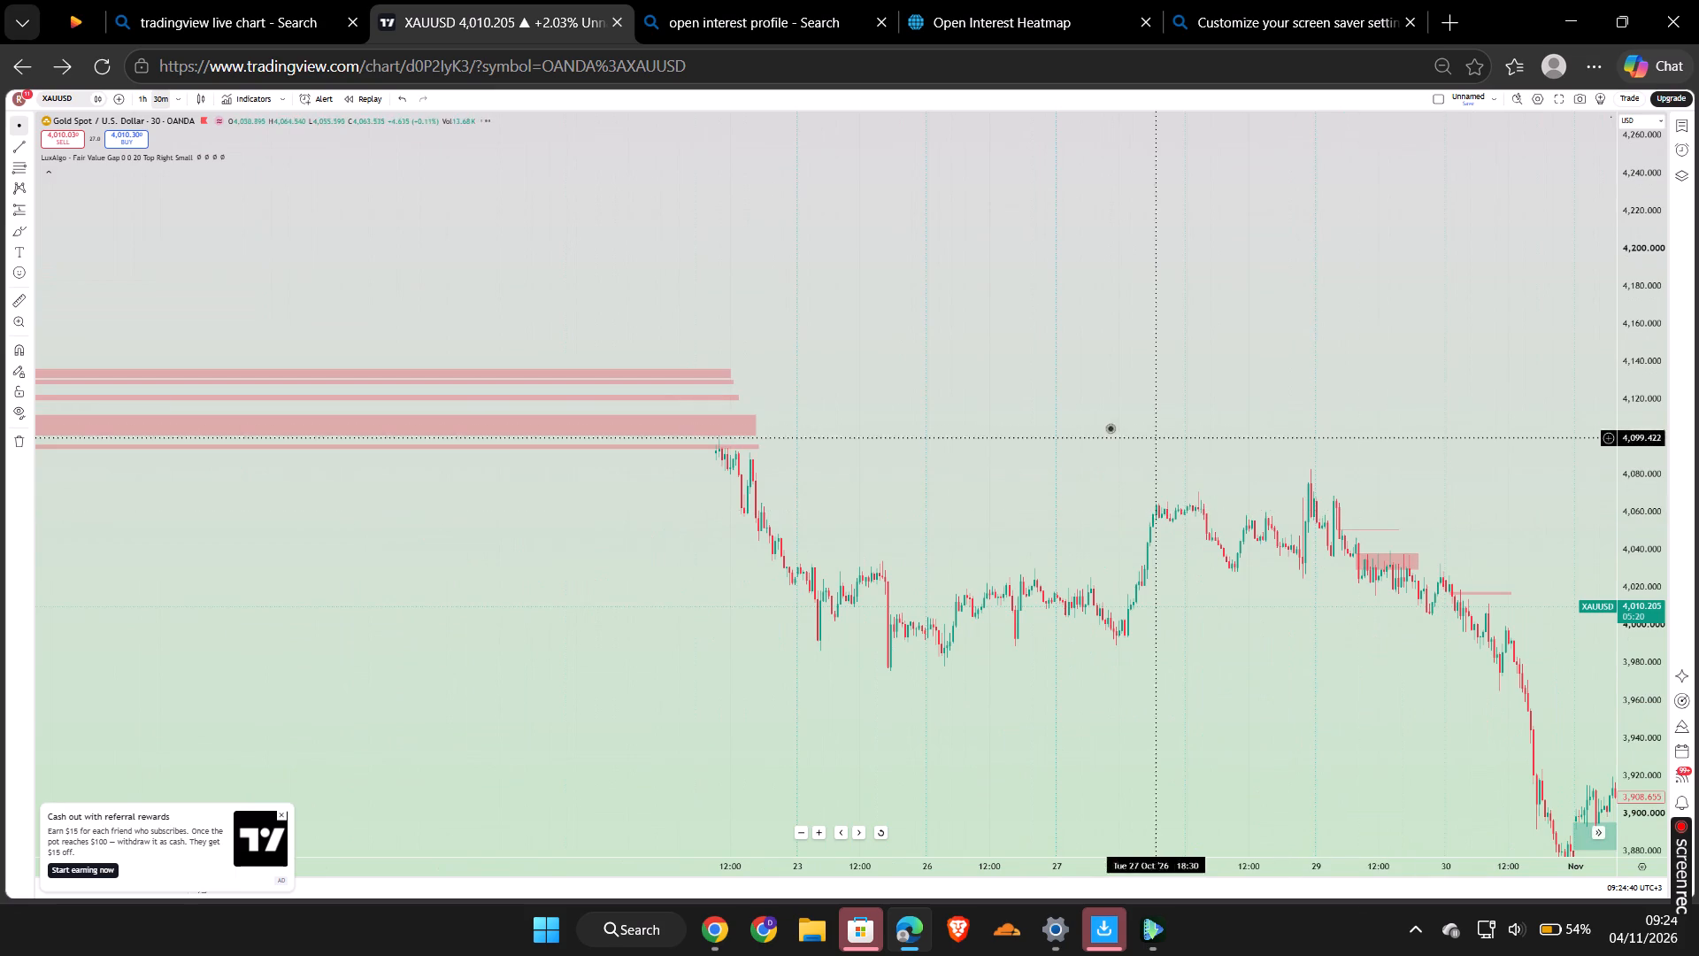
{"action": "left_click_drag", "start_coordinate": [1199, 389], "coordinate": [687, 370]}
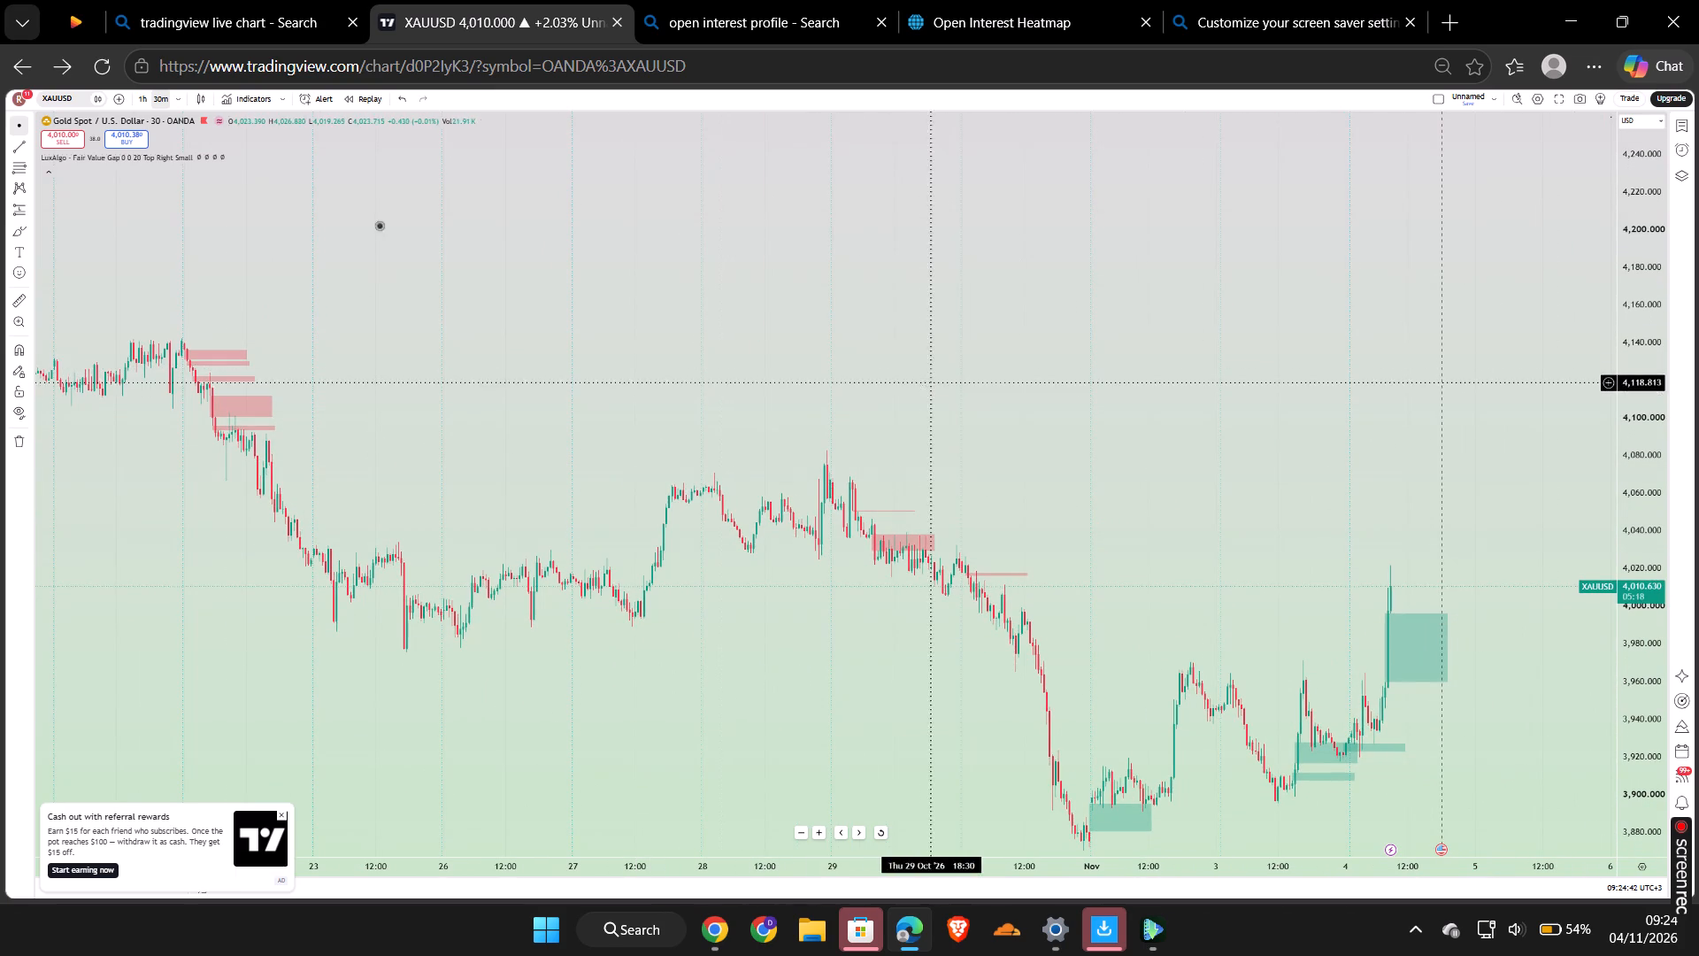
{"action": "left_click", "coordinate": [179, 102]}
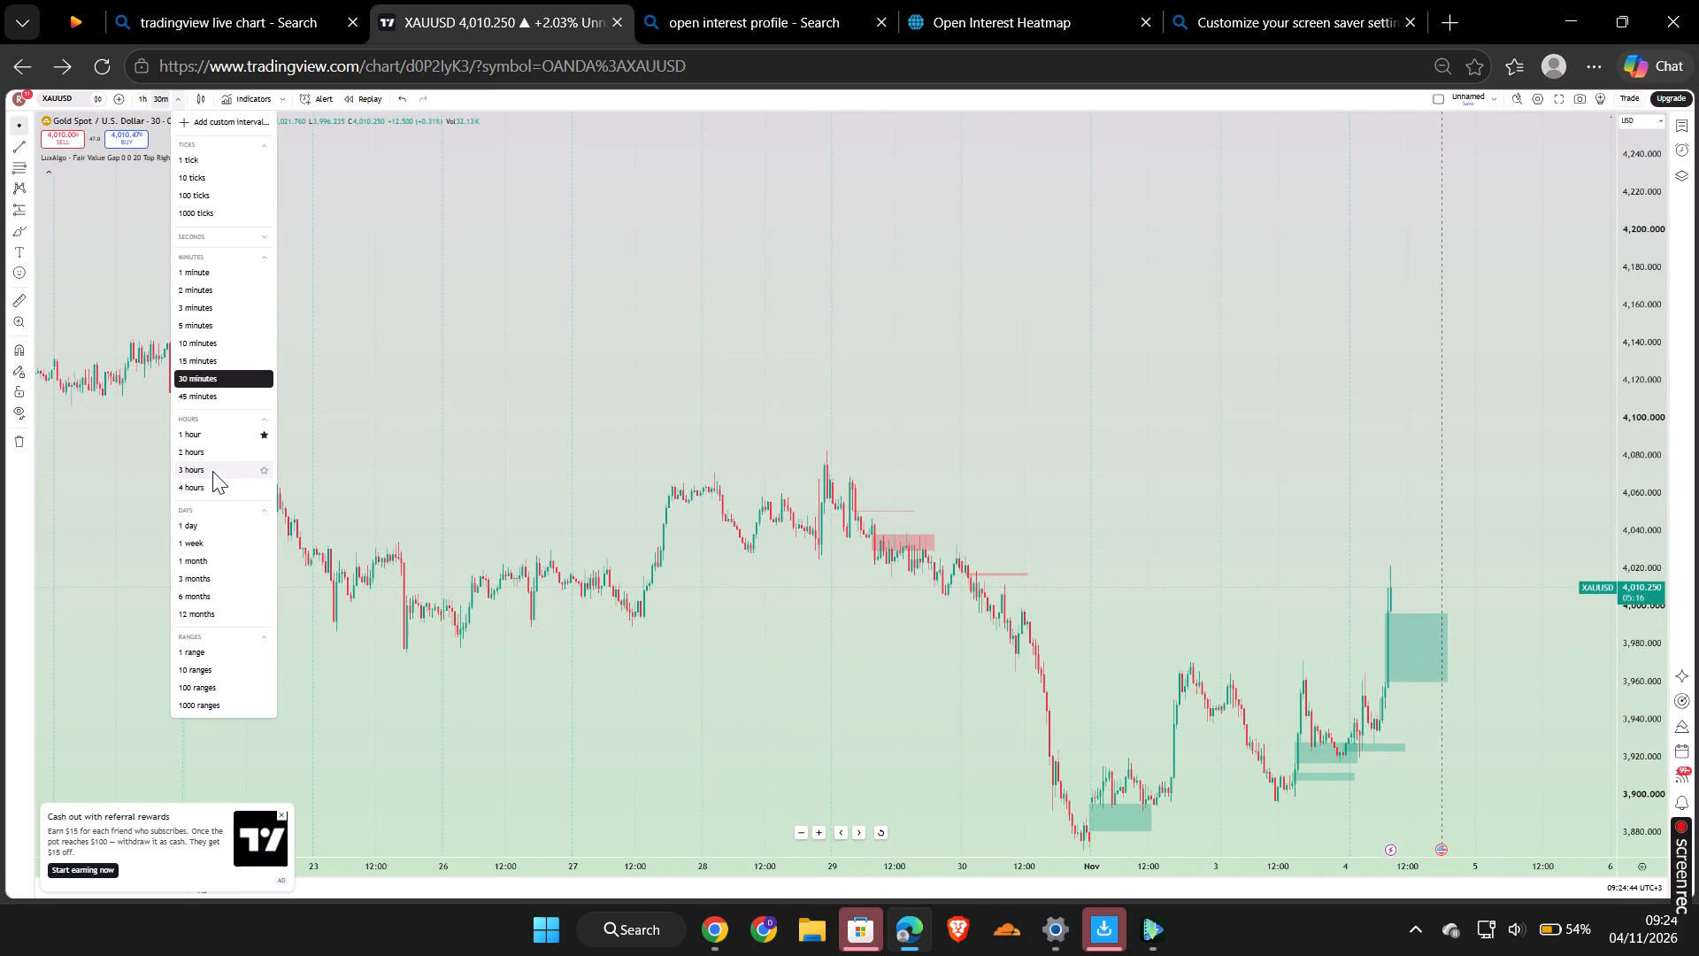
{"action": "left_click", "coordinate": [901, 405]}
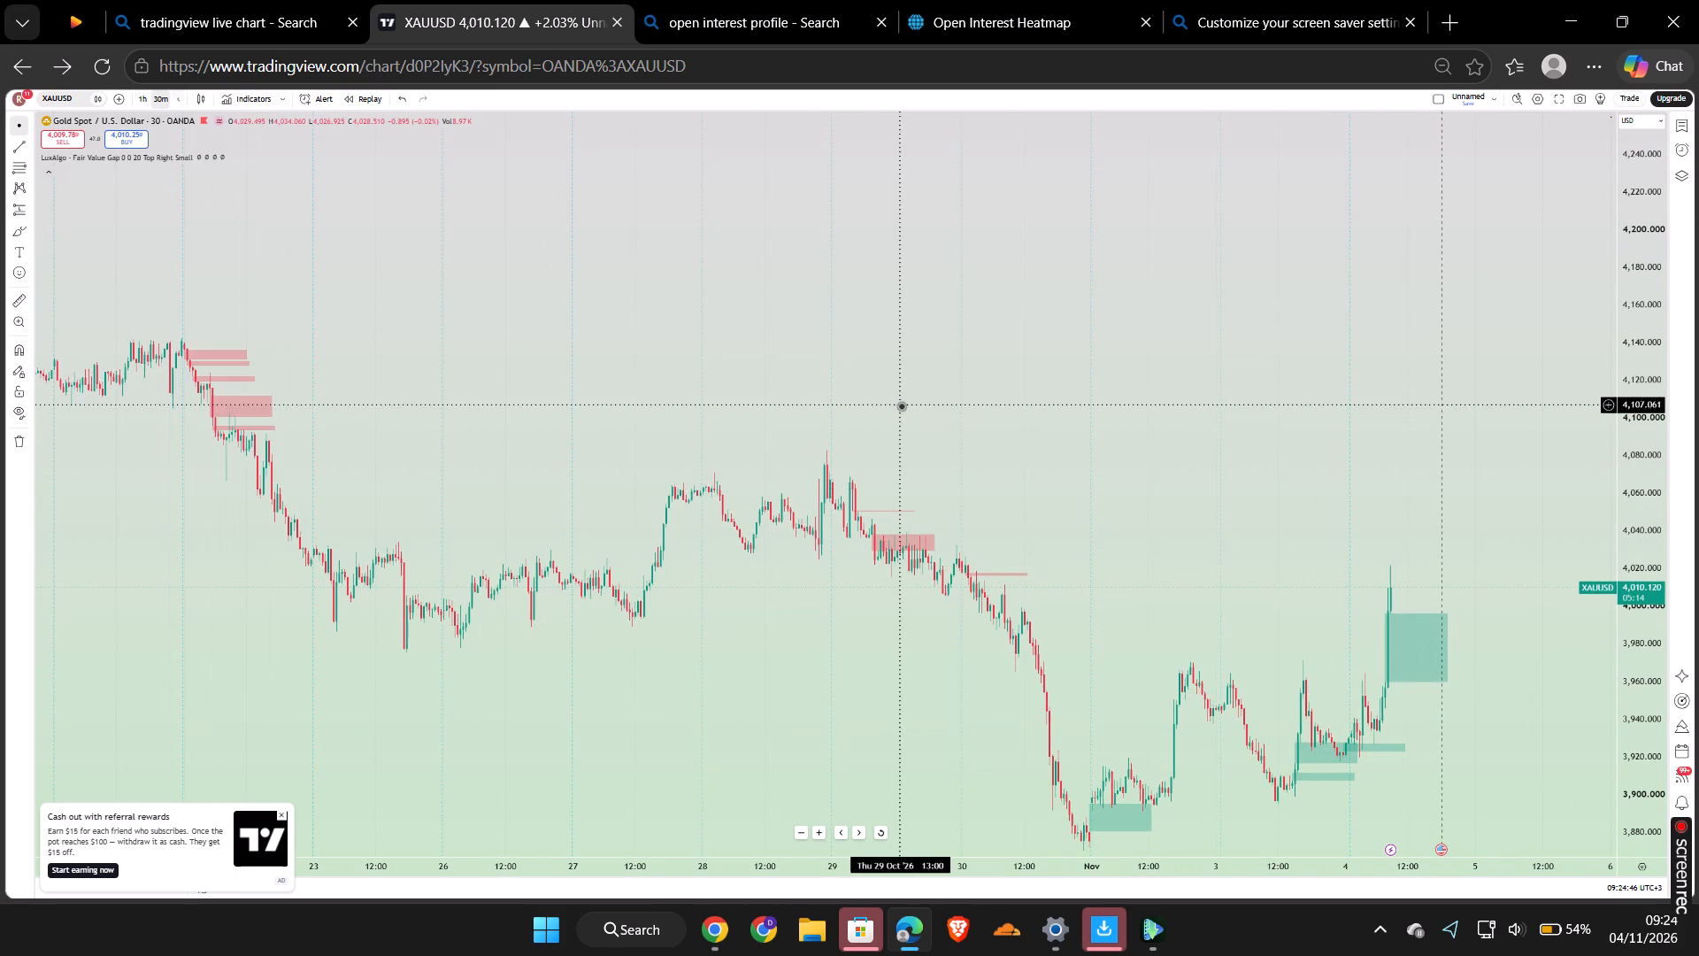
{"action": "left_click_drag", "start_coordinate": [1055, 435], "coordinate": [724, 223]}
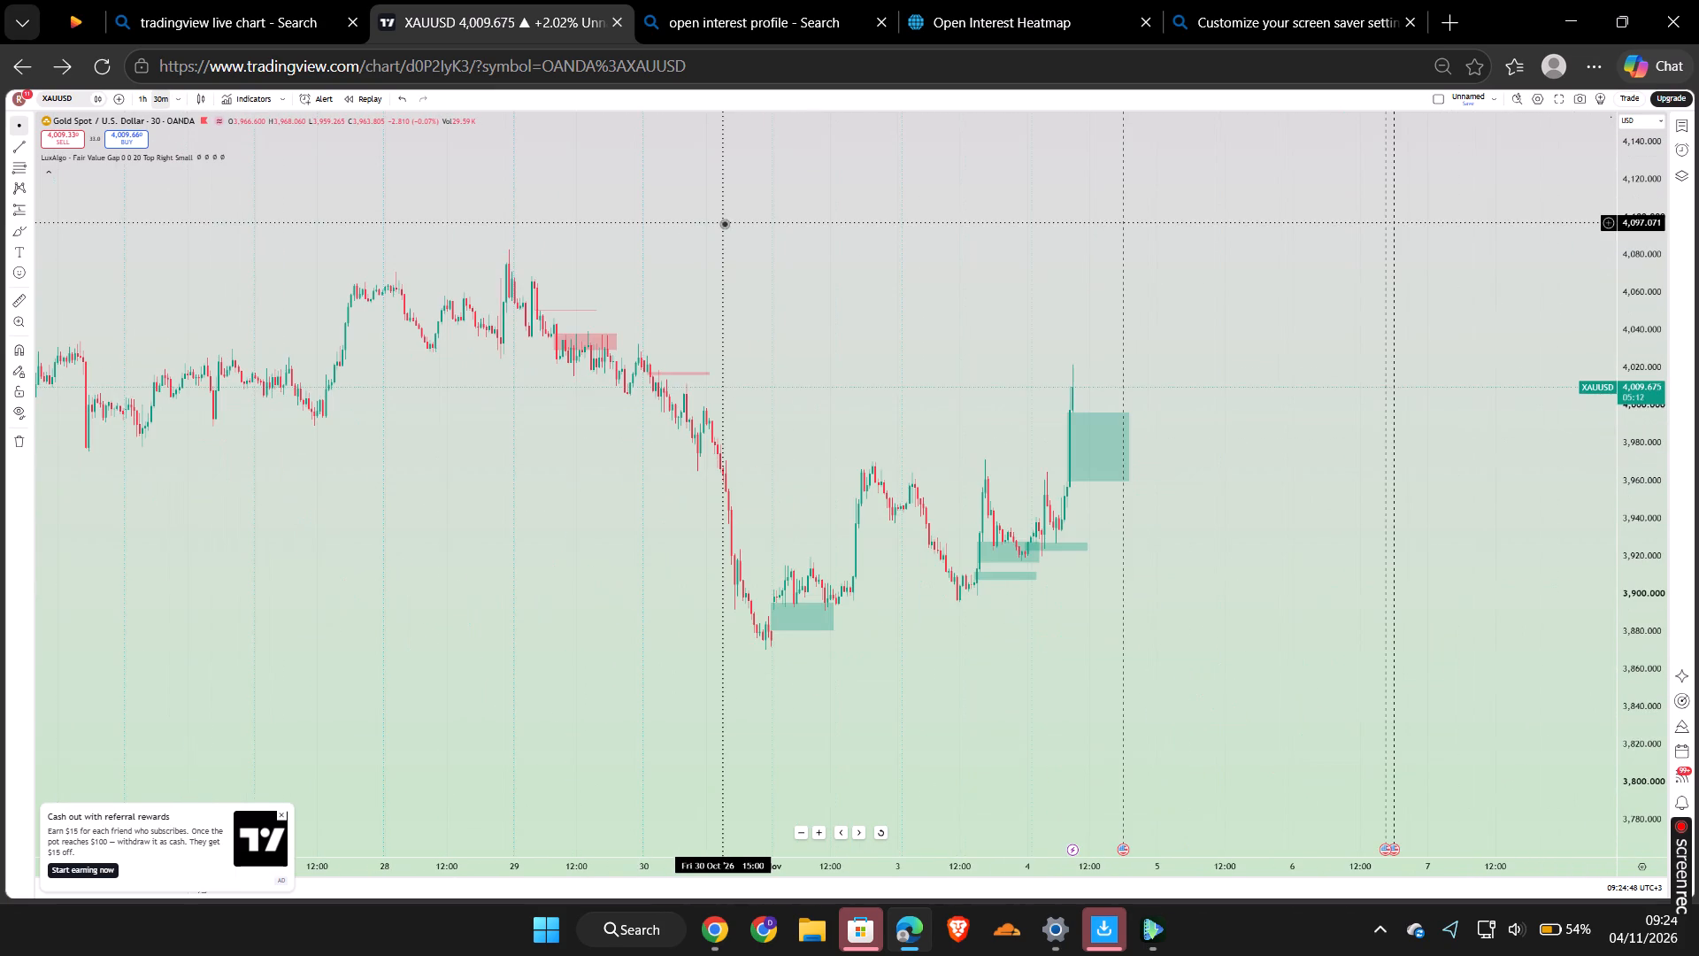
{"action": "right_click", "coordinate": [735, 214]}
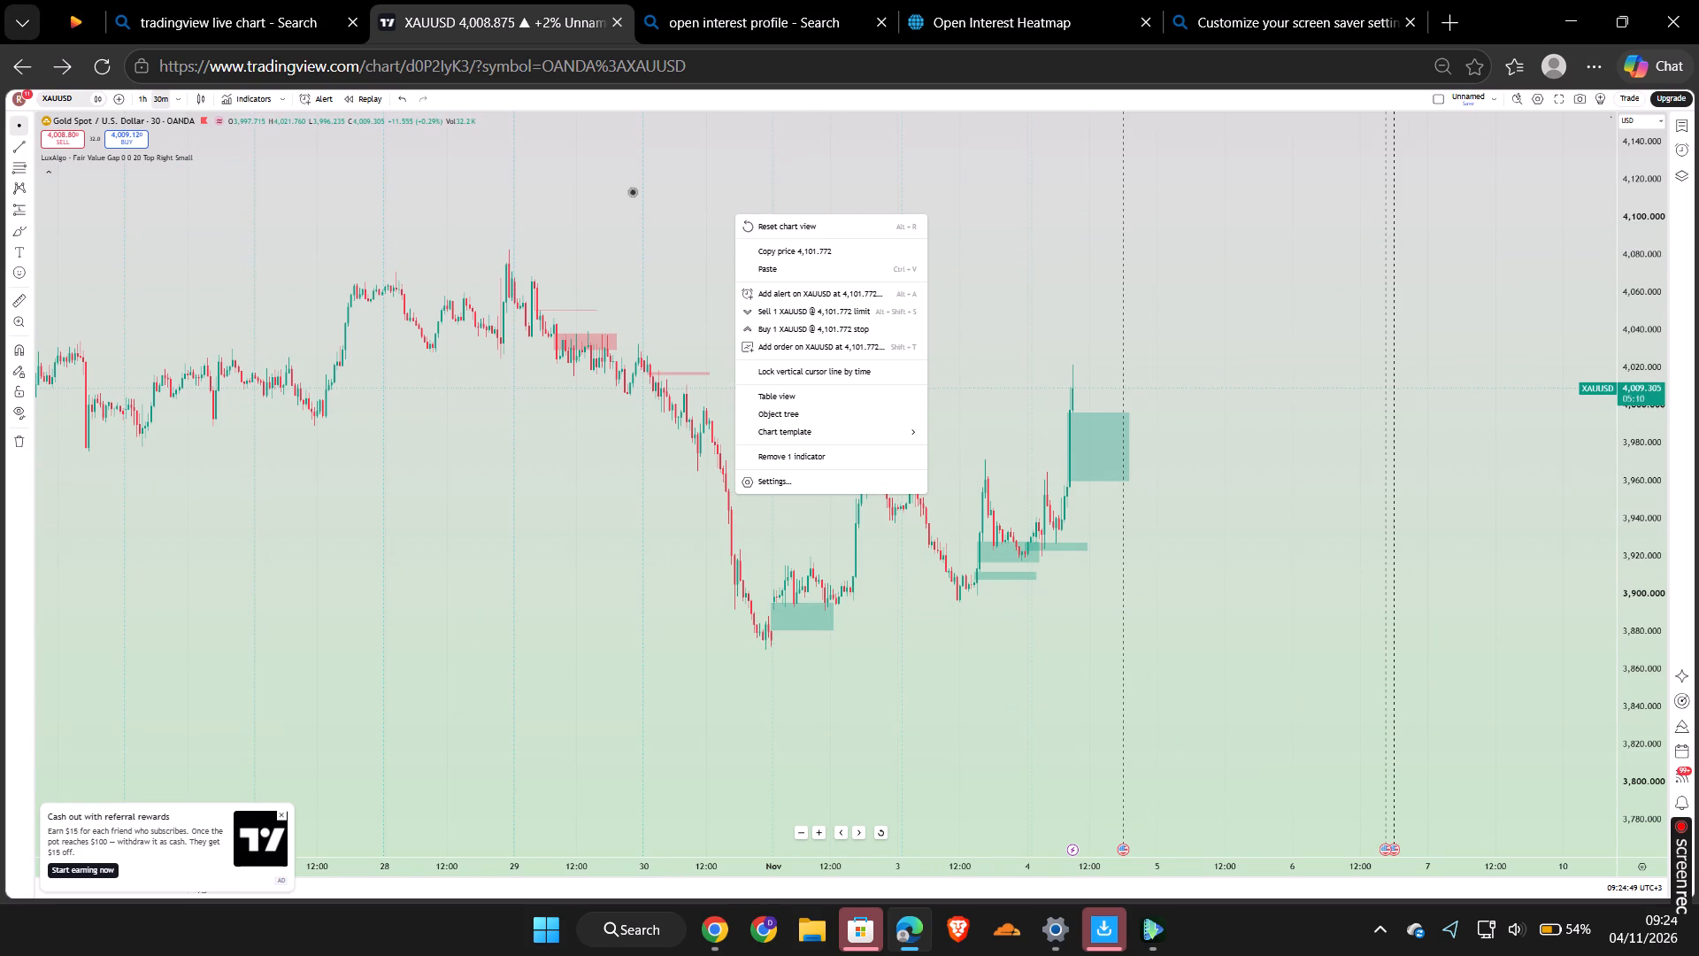
Reload the TradingView chart page despite the possibly unsaved changes.
{"action": "left_click", "coordinate": [96, 64]}
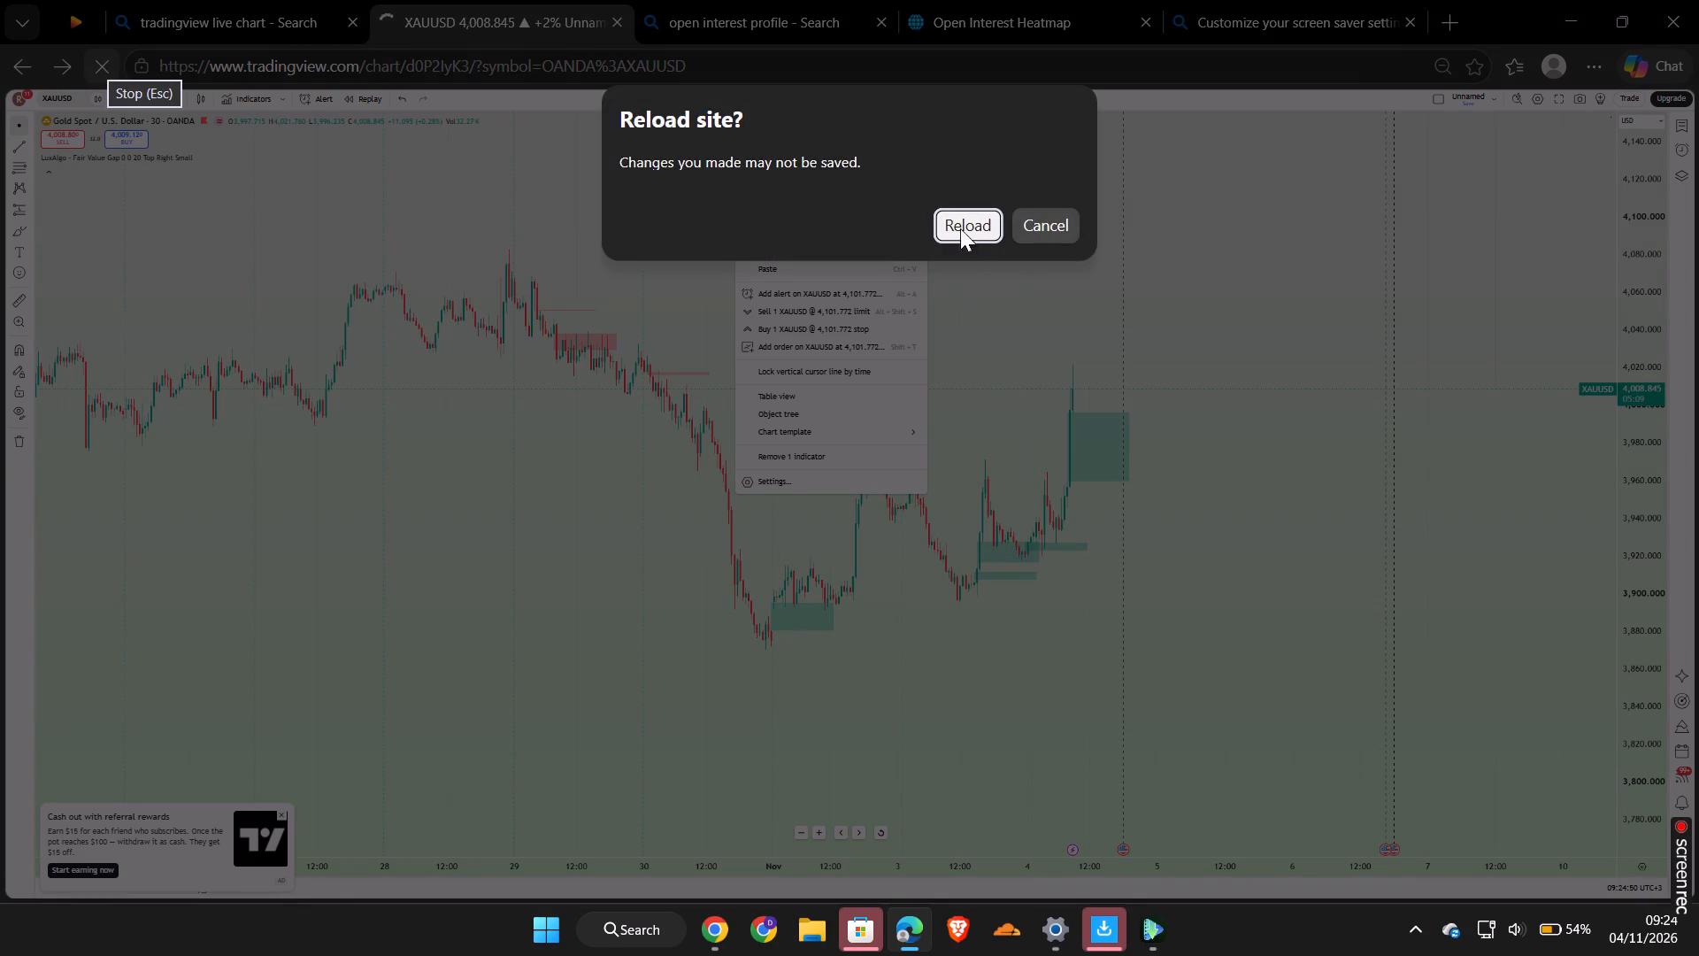
{"action": "left_click", "coordinate": [959, 217]}
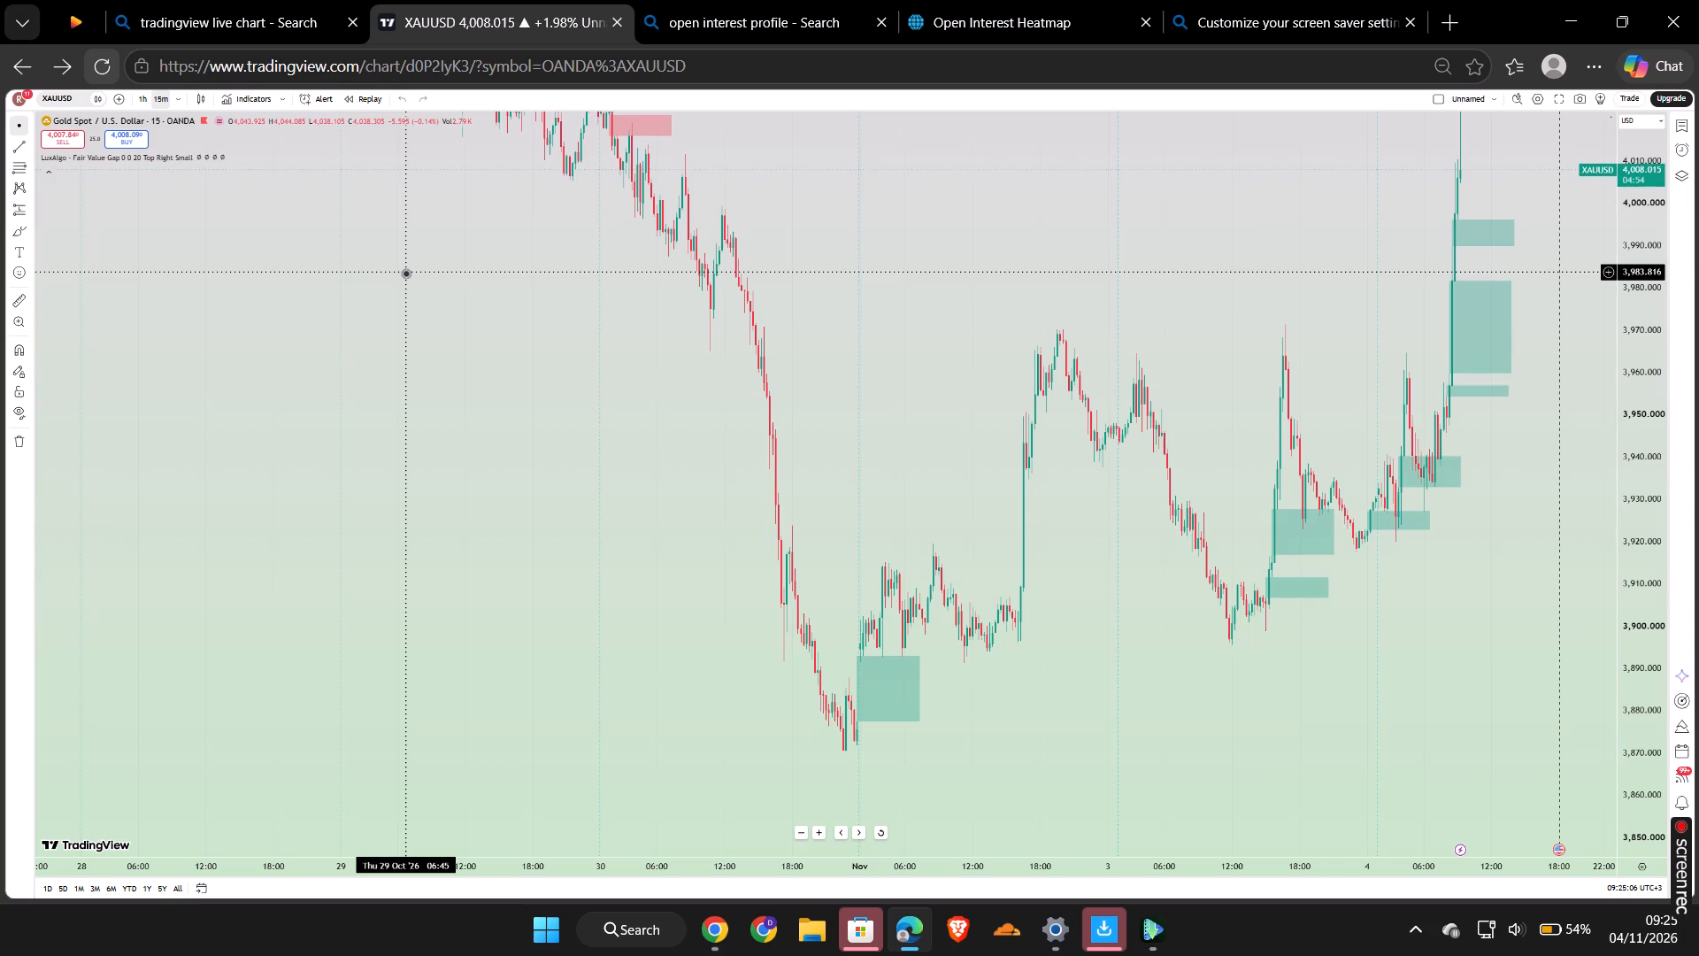
Draw a Gann box across the late-October high, from 28 Oct 20:30 at about 4,075.5 to 4 Nov 02:30 at about 4,059.5.
{"action": "left_click_drag", "start_coordinate": [908, 313], "coordinate": [464, 569]}
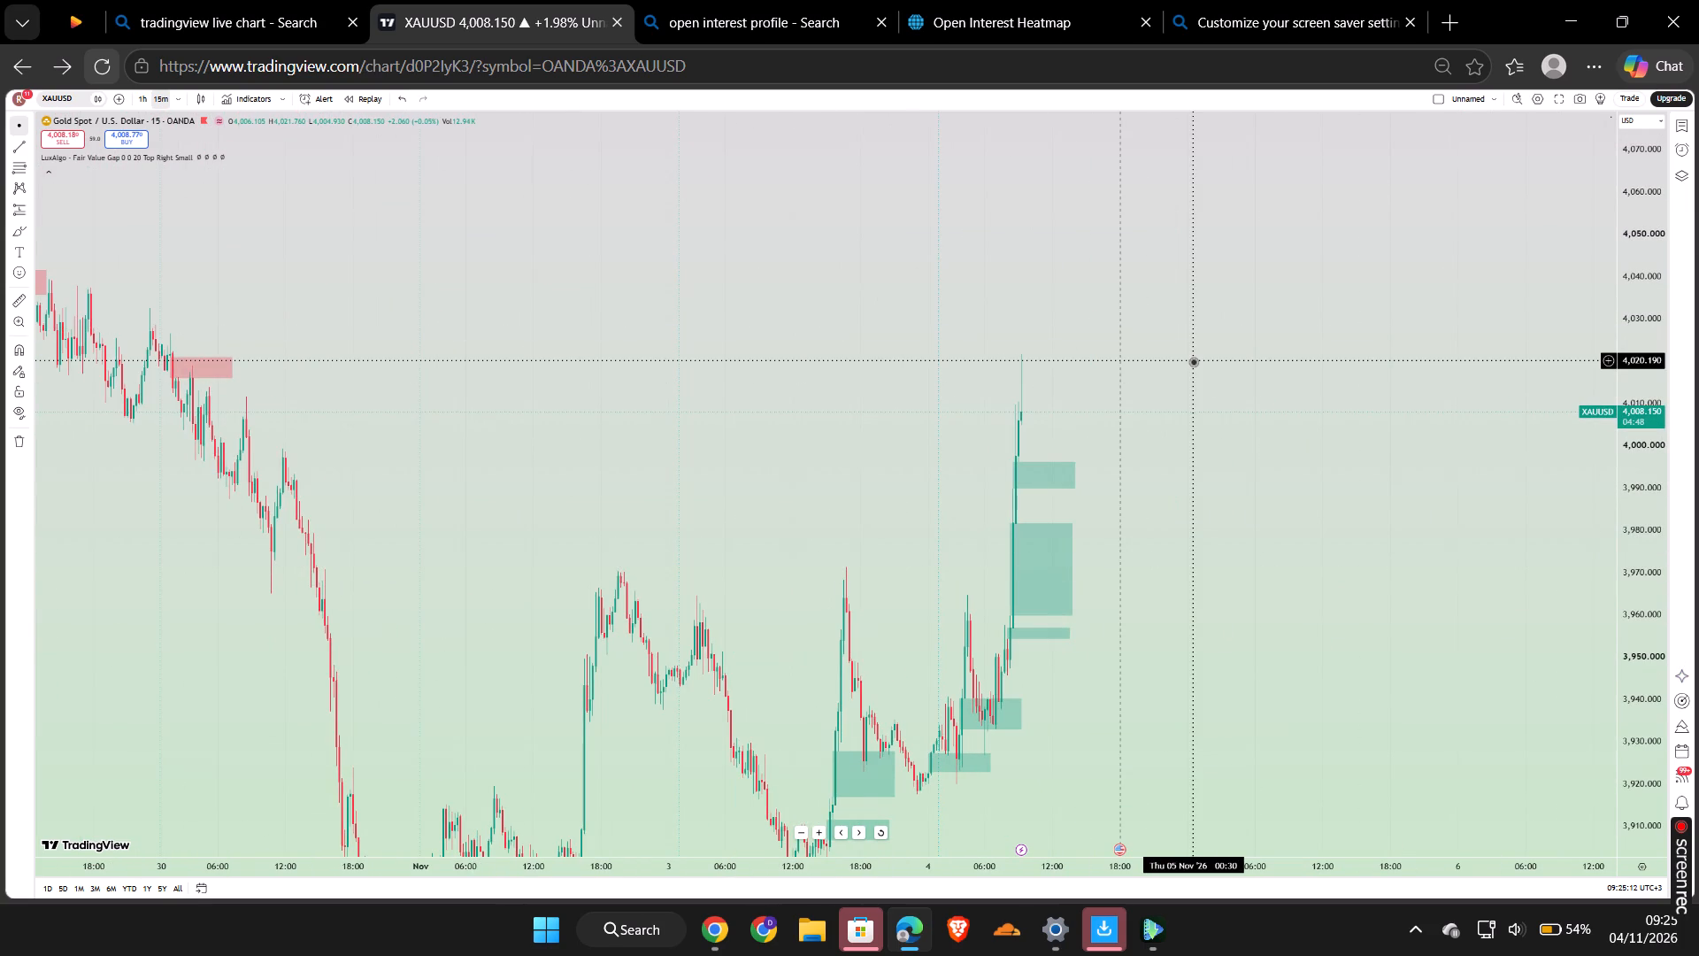
{"action": "left_click_drag", "start_coordinate": [1652, 299], "coordinate": [1624, 439]}
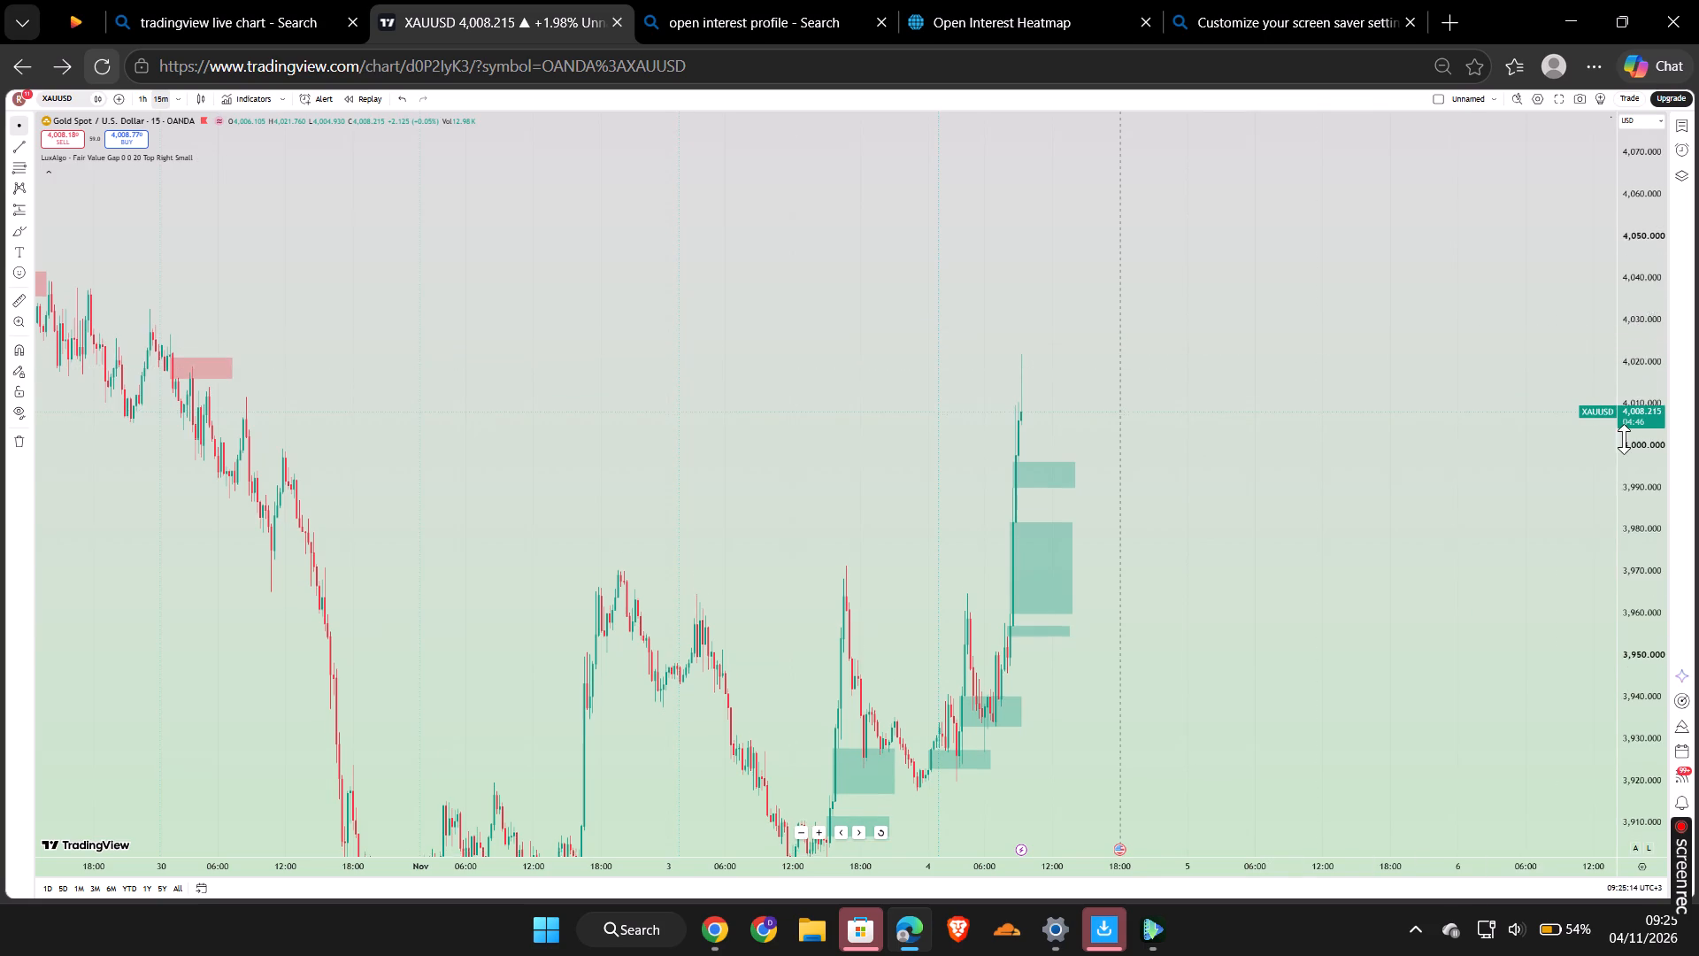
{"action": "left_click_drag", "start_coordinate": [1624, 439], "coordinate": [1607, 584]}
{"action": "left_click_drag", "start_coordinate": [824, 358], "coordinate": [1242, 372]}
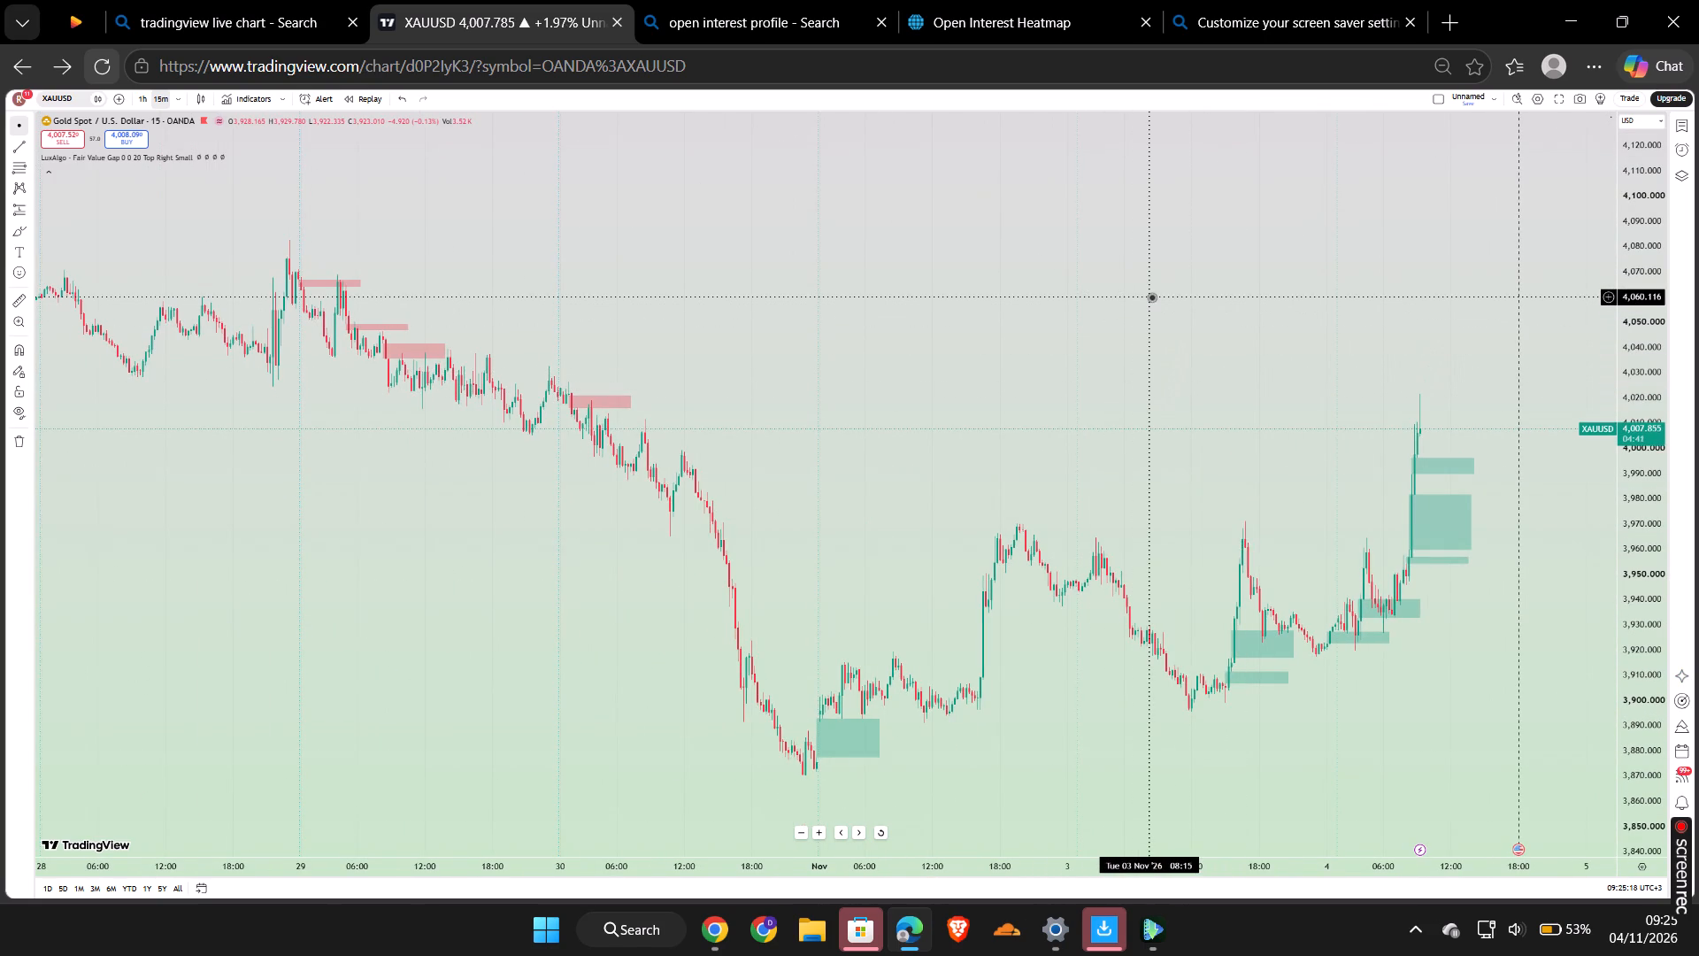
{"action": "left_click_drag", "start_coordinate": [988, 297], "coordinate": [944, 349]}
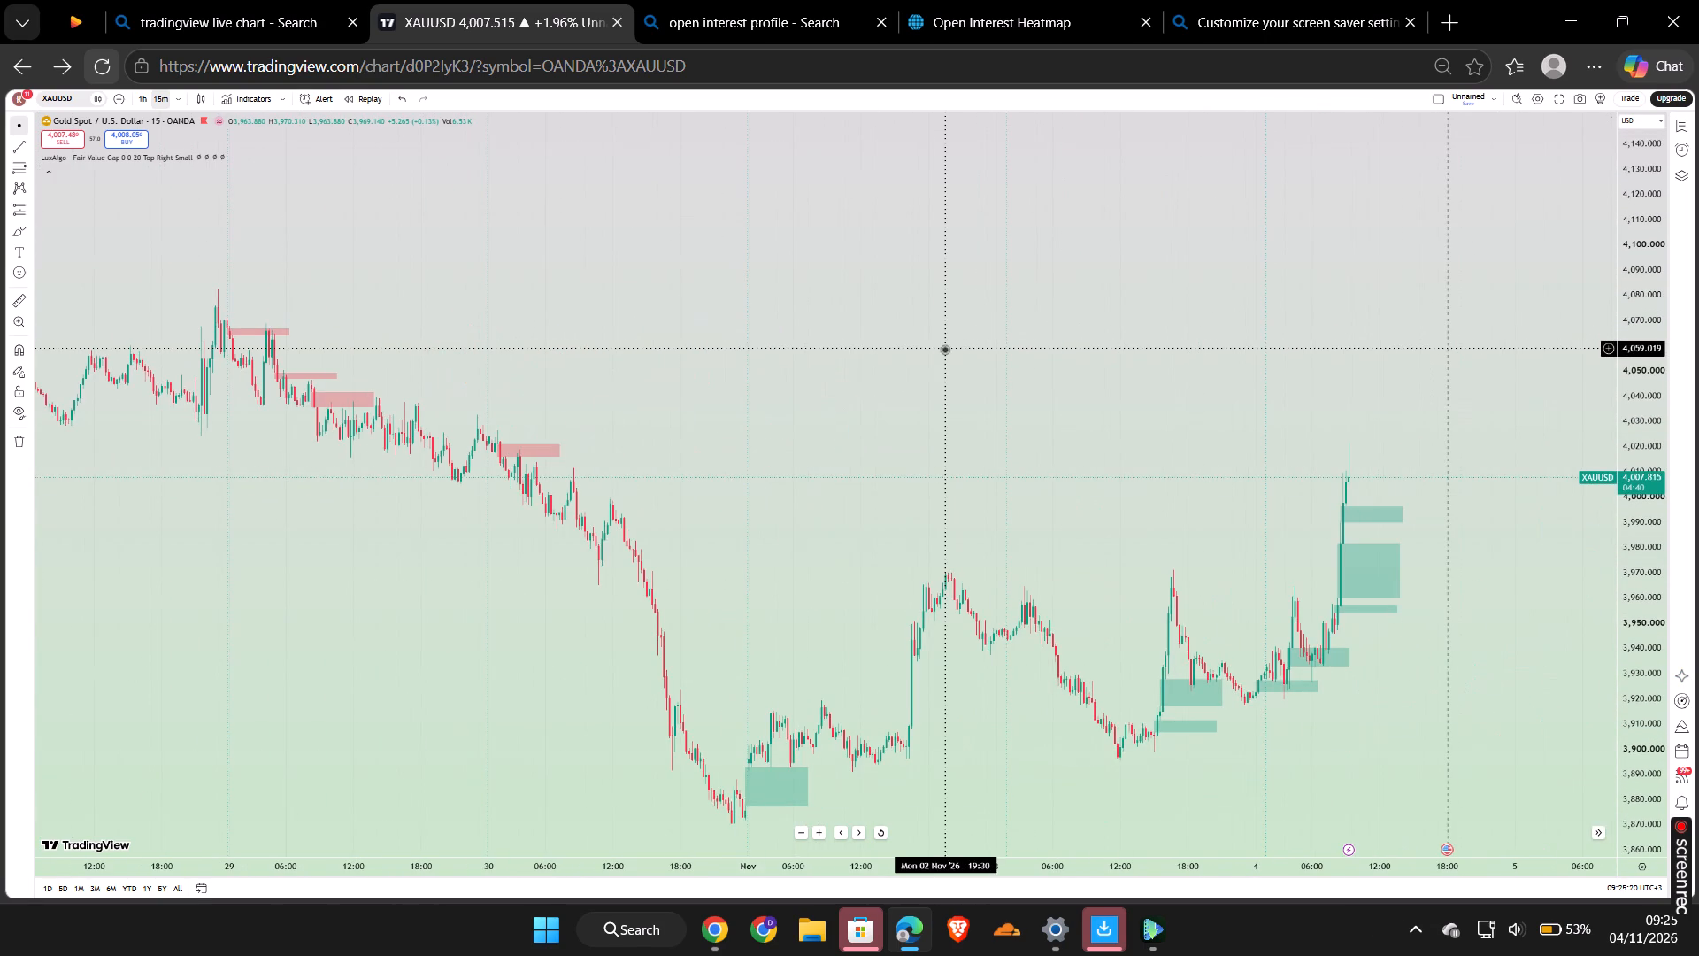
{"action": "left_click", "coordinate": [29, 167]}
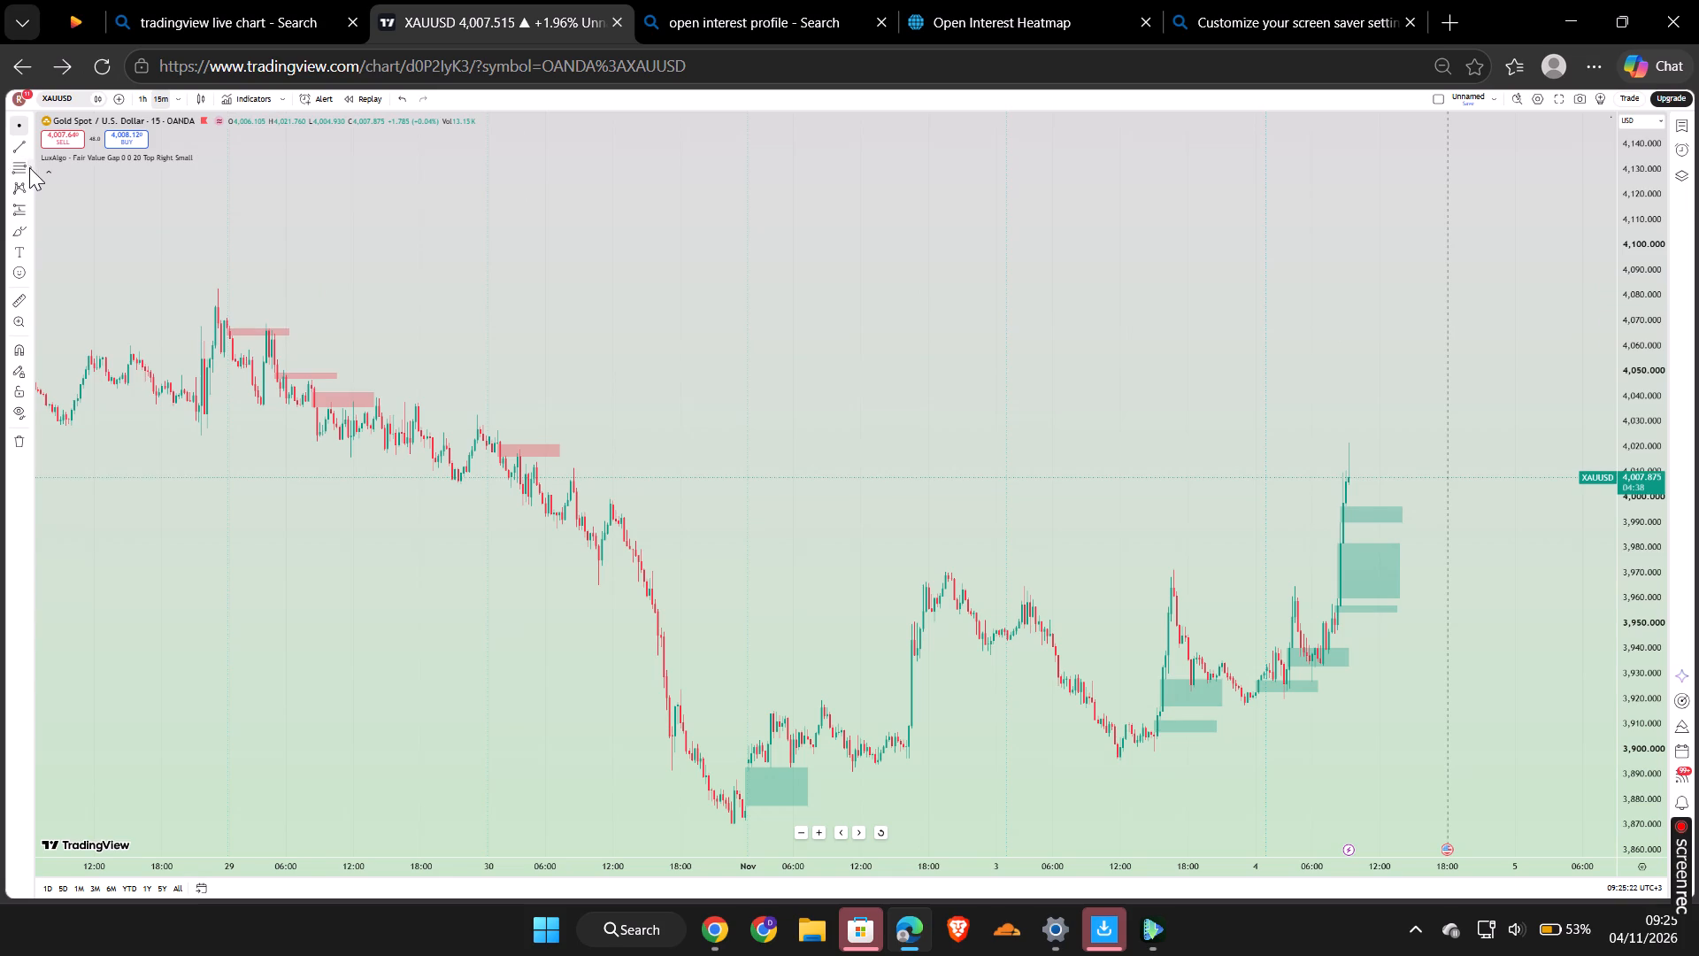
{"action": "left_click", "coordinate": [55, 442]}
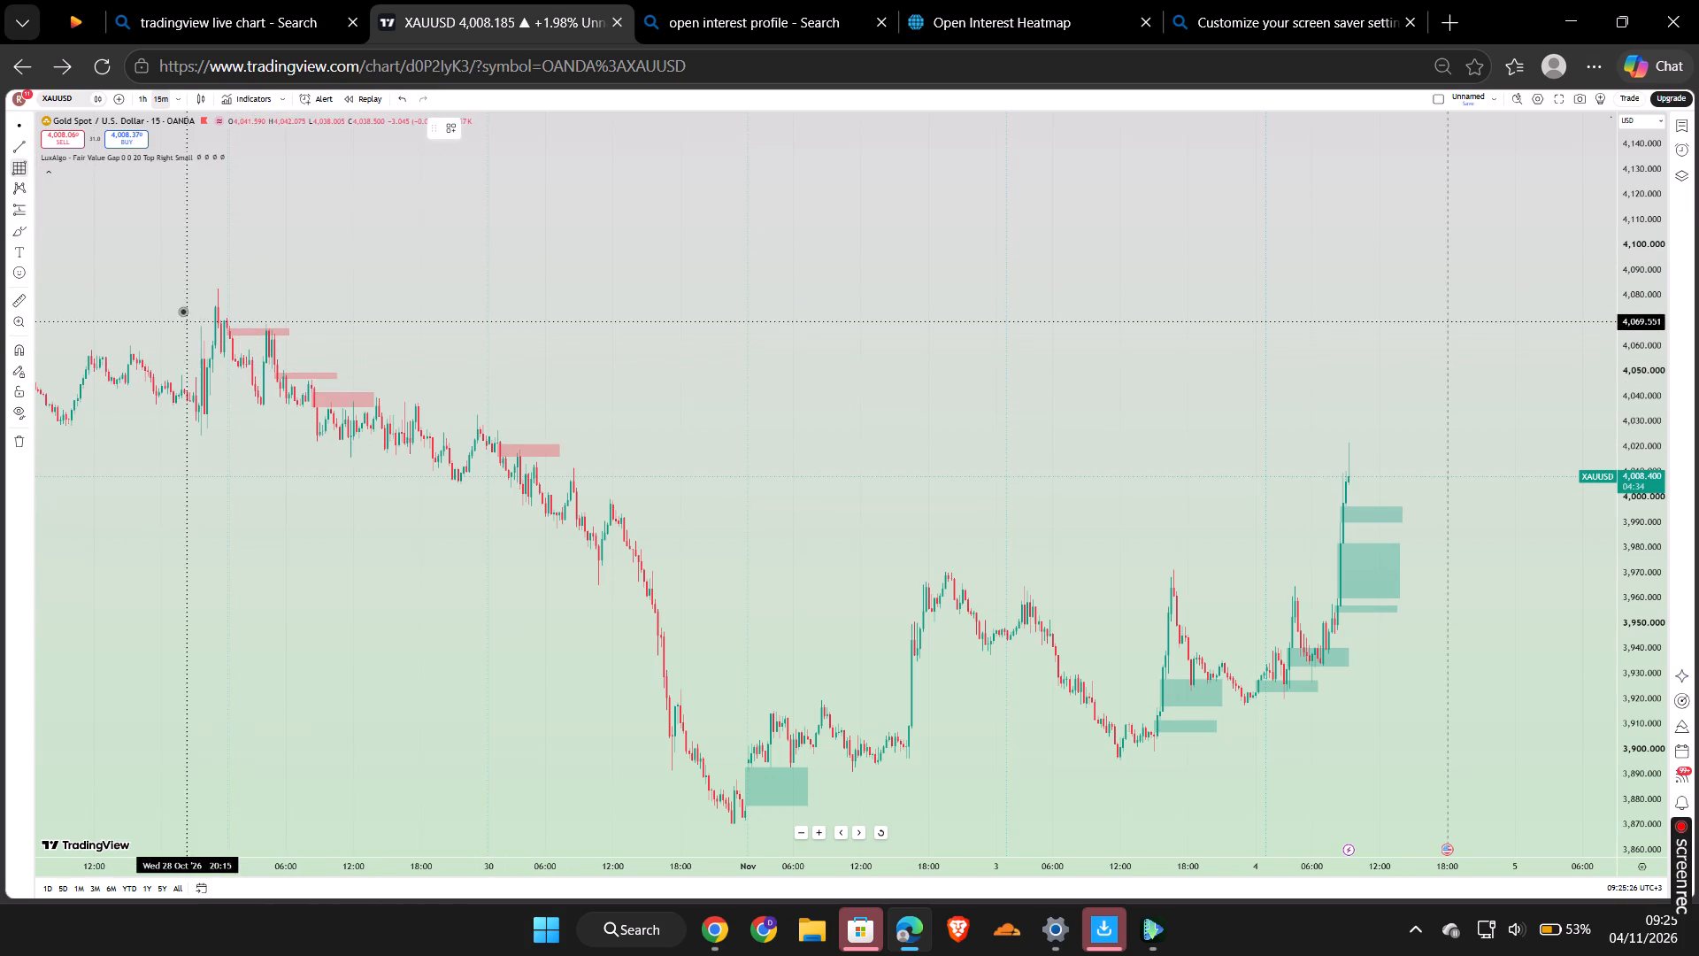
{"action": "left_click_drag", "start_coordinate": [189, 307], "coordinate": [1144, 356]}
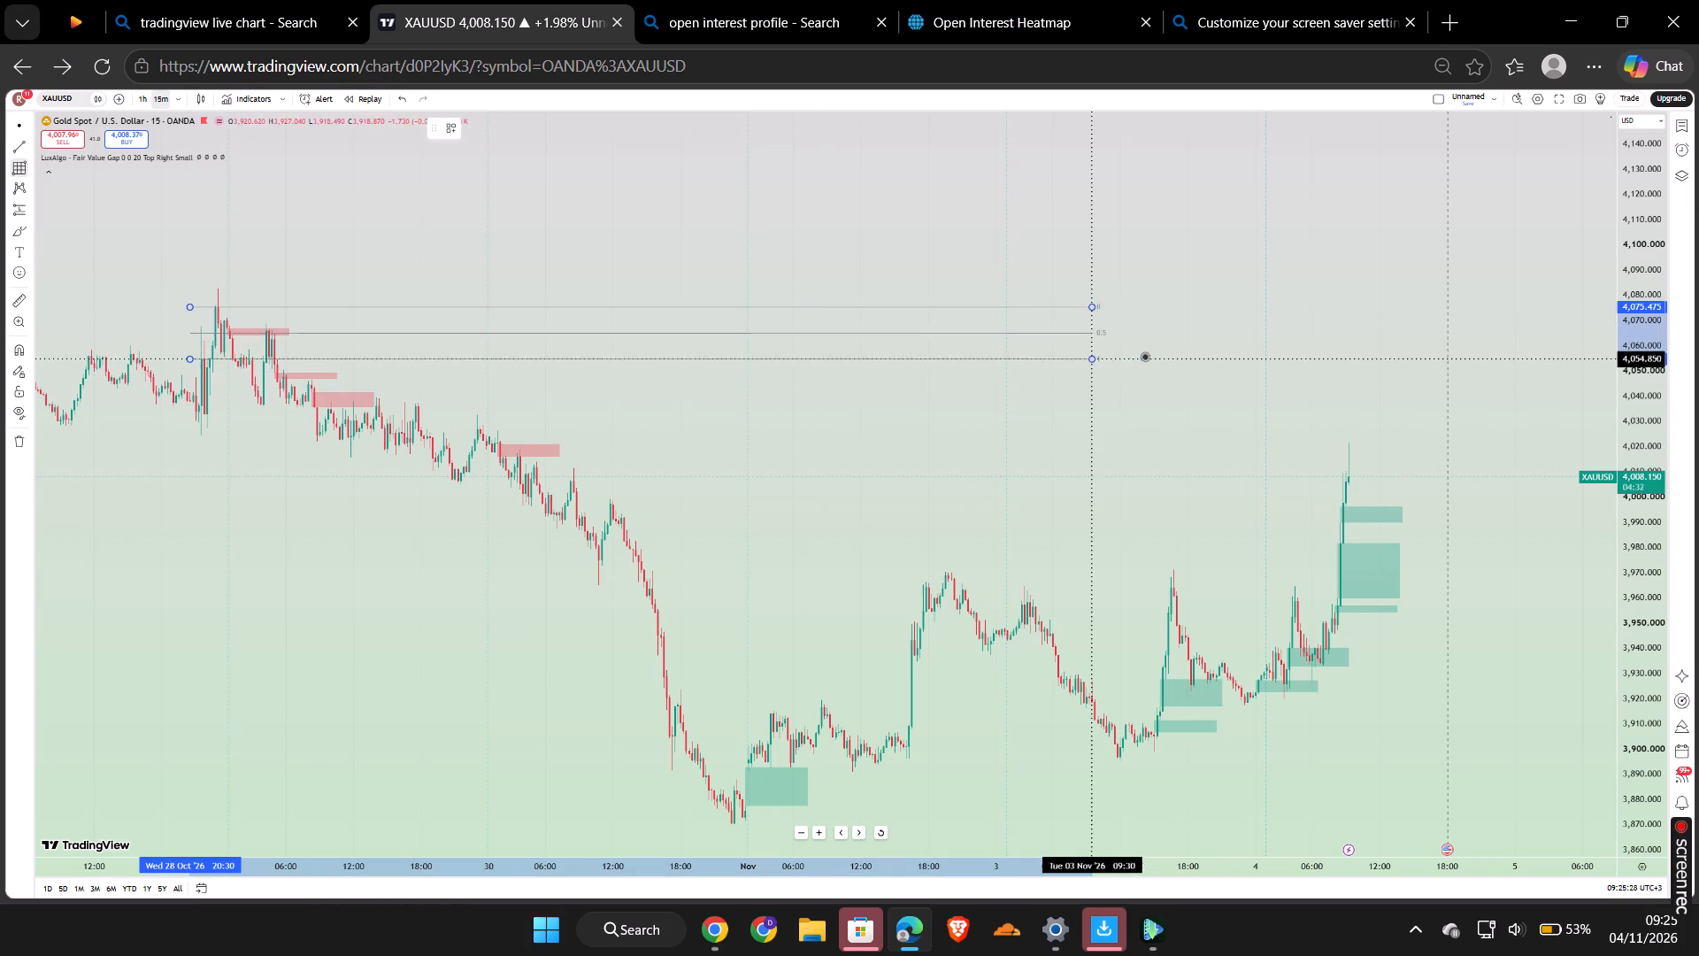
{"action": "left_click_drag", "start_coordinate": [1144, 356], "coordinate": [1272, 349]}
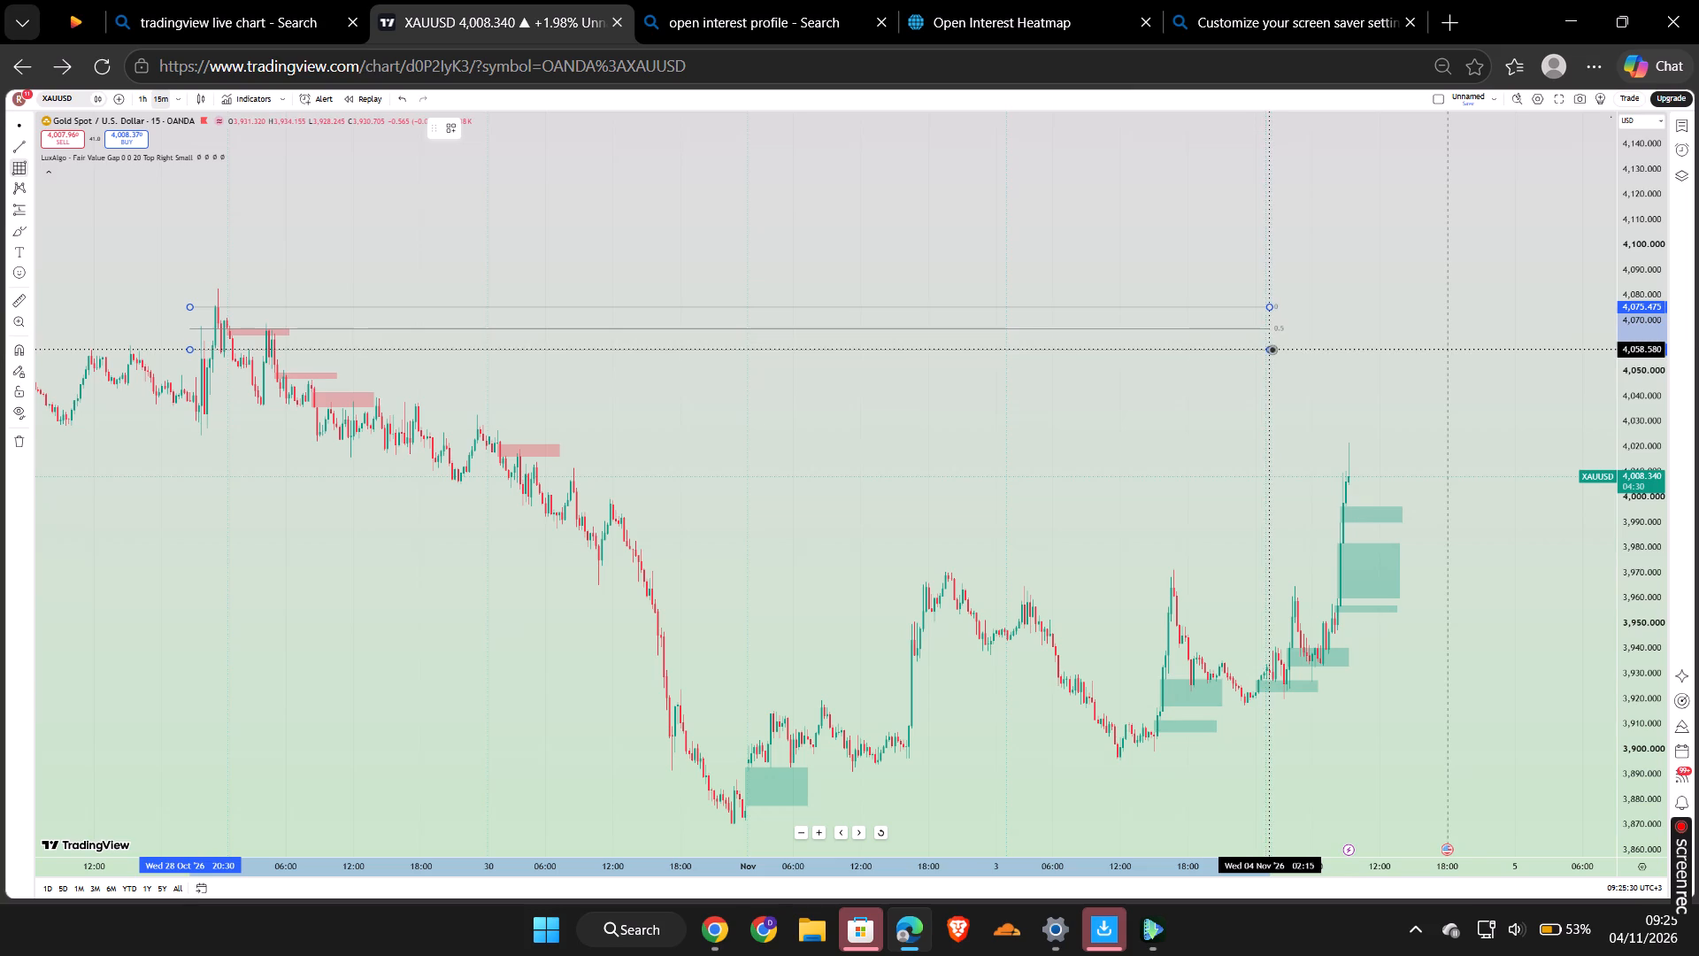
{"action": "left_click_drag", "start_coordinate": [1272, 349], "coordinate": [1273, 348]}
{"action": "left_click", "coordinate": [1273, 348]}
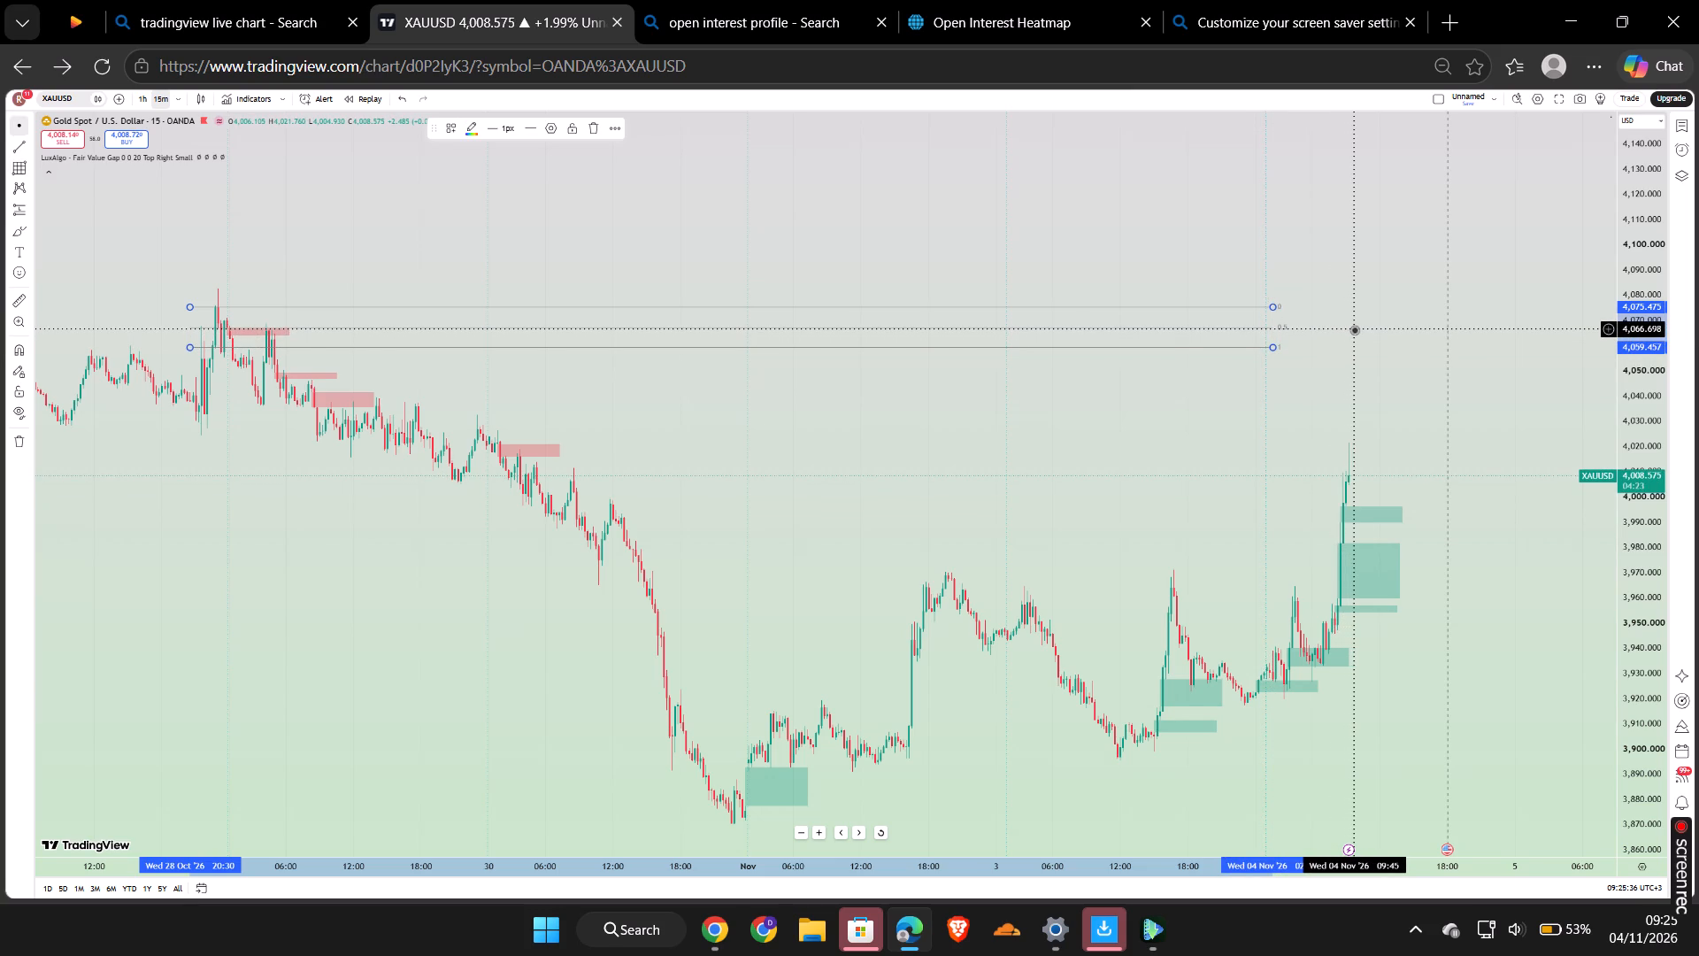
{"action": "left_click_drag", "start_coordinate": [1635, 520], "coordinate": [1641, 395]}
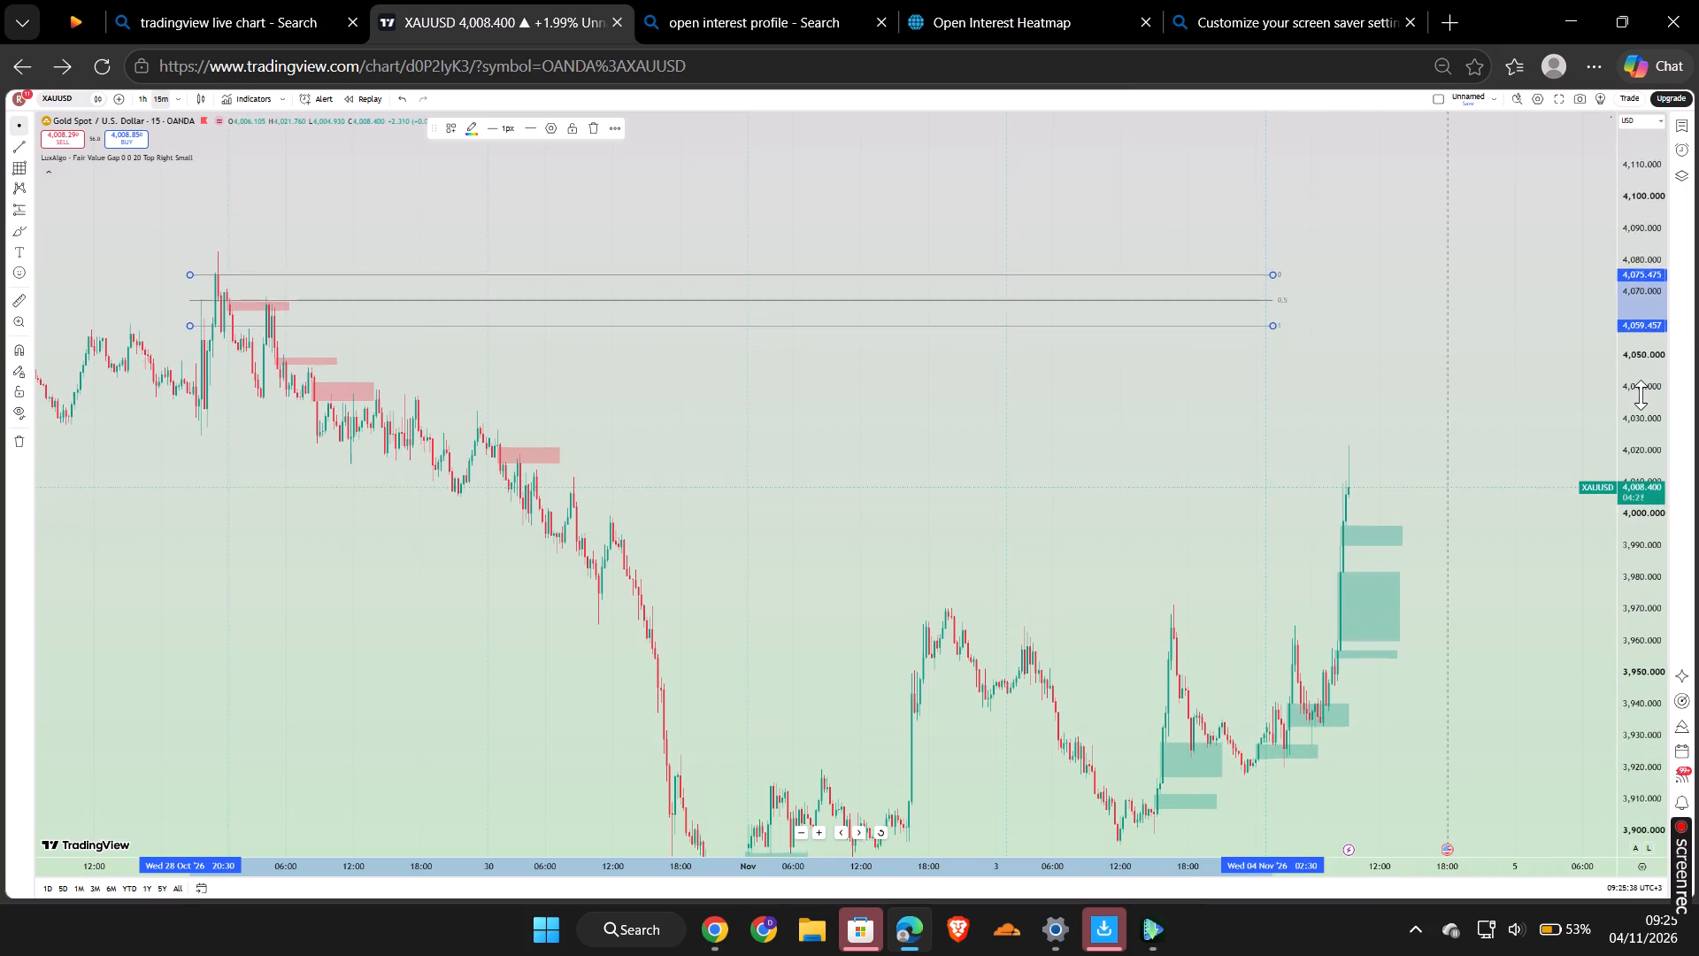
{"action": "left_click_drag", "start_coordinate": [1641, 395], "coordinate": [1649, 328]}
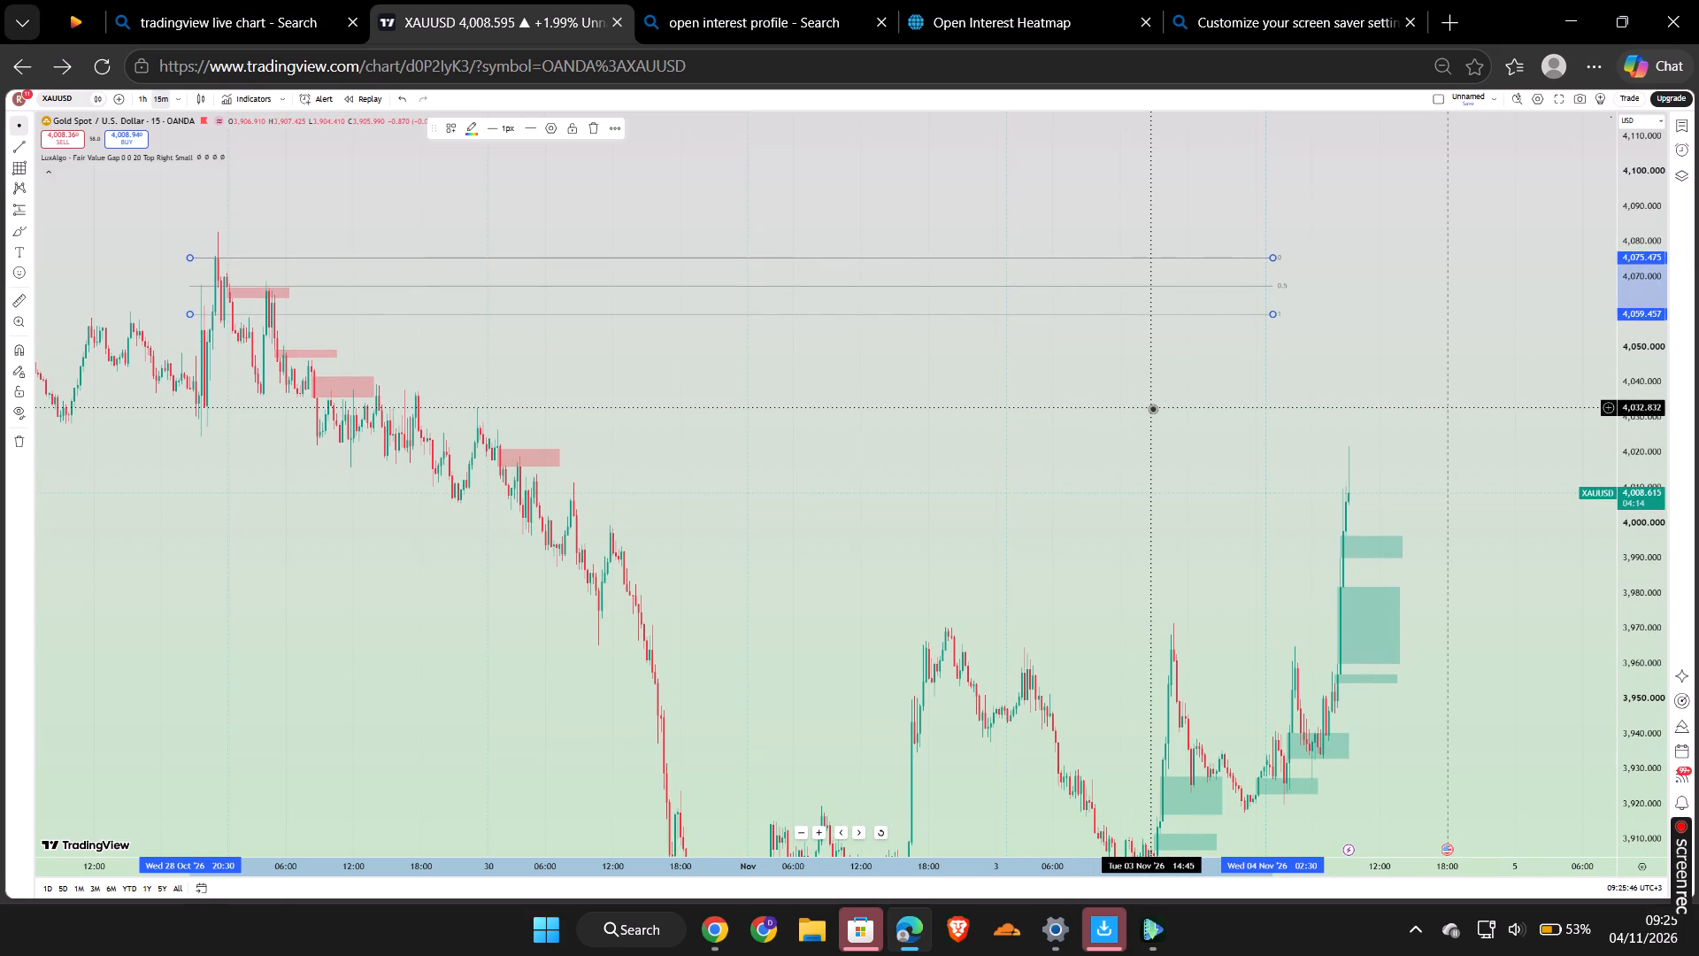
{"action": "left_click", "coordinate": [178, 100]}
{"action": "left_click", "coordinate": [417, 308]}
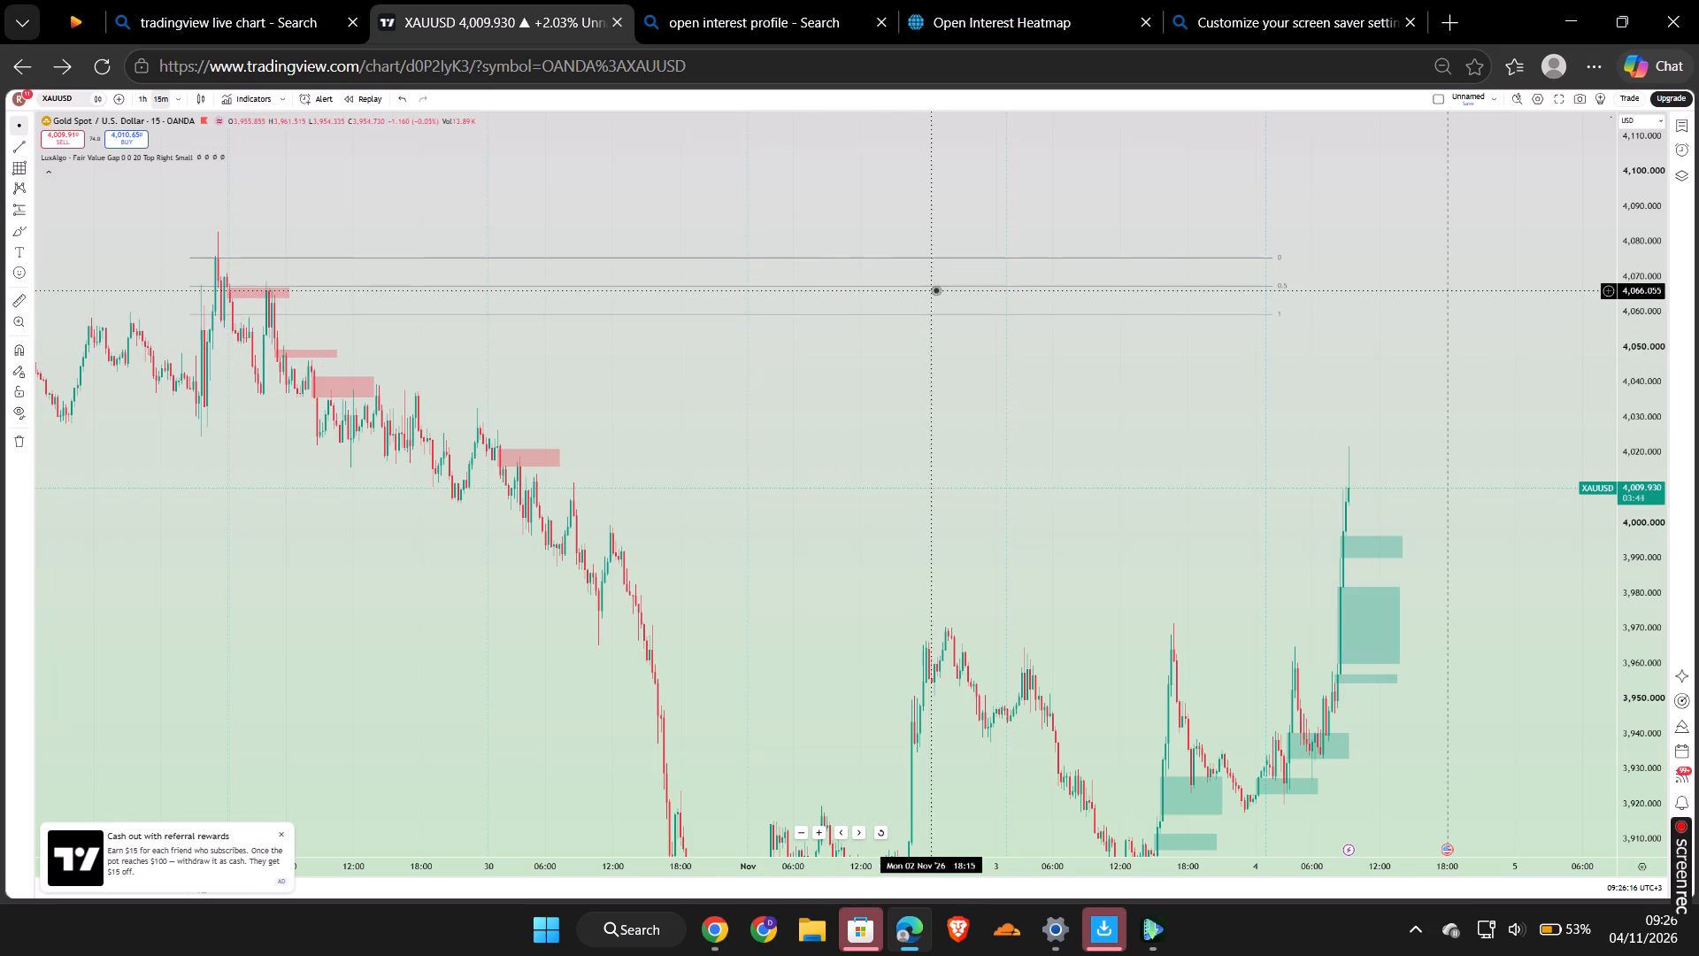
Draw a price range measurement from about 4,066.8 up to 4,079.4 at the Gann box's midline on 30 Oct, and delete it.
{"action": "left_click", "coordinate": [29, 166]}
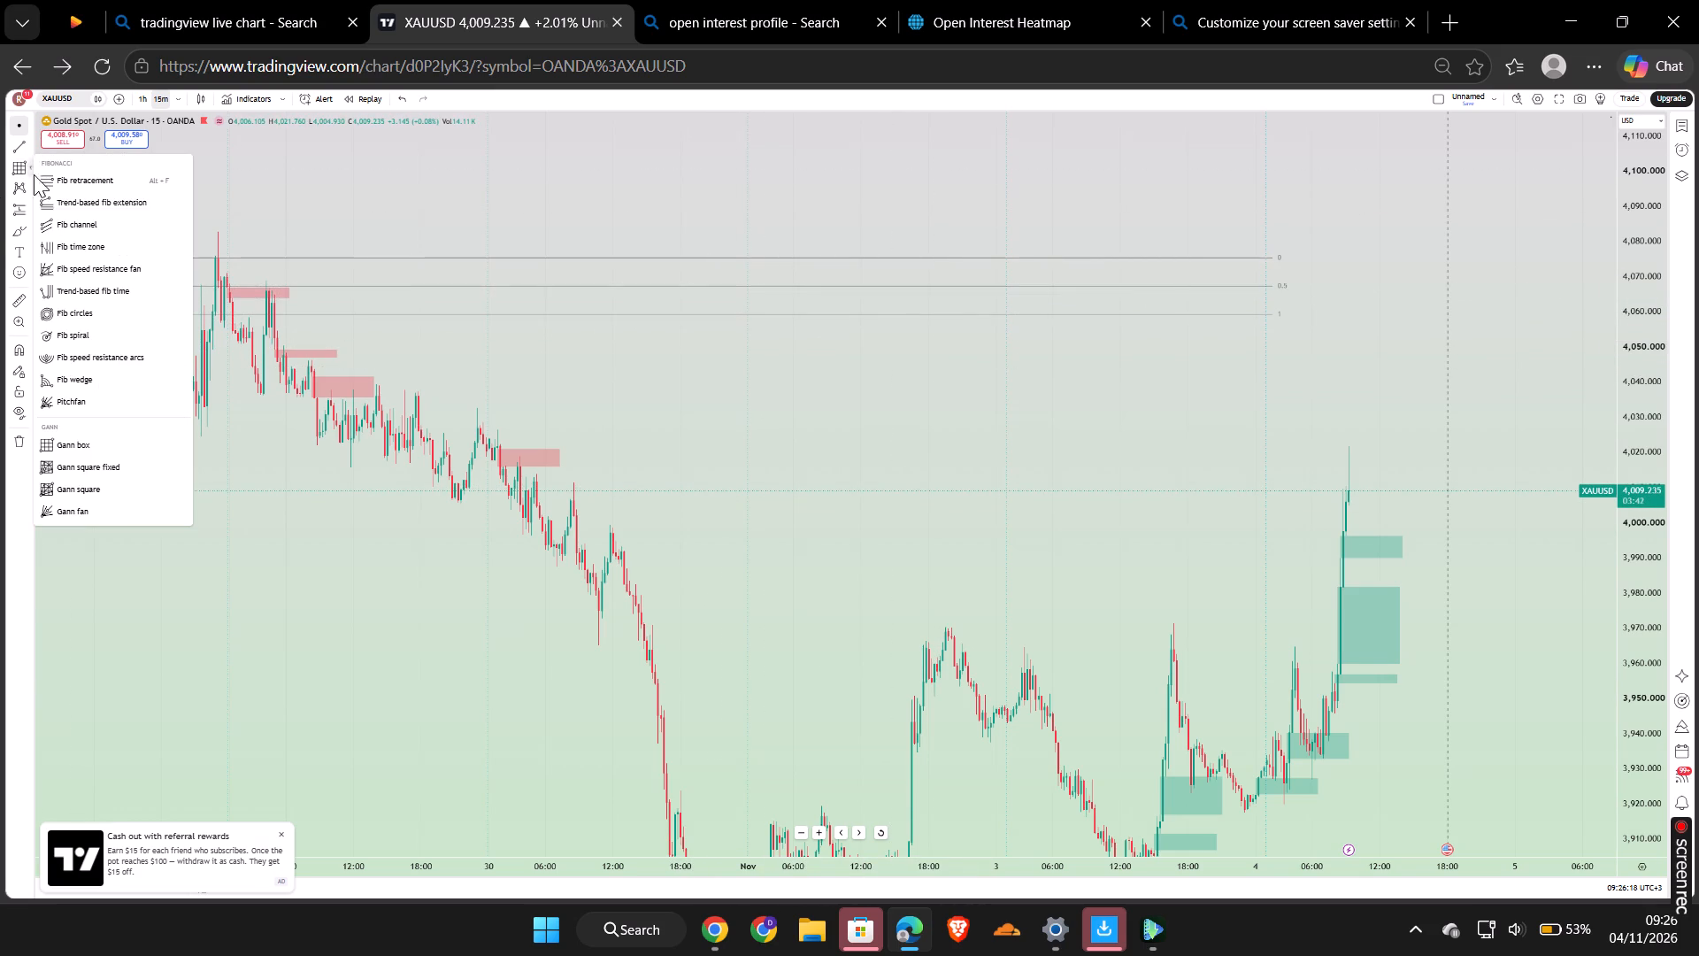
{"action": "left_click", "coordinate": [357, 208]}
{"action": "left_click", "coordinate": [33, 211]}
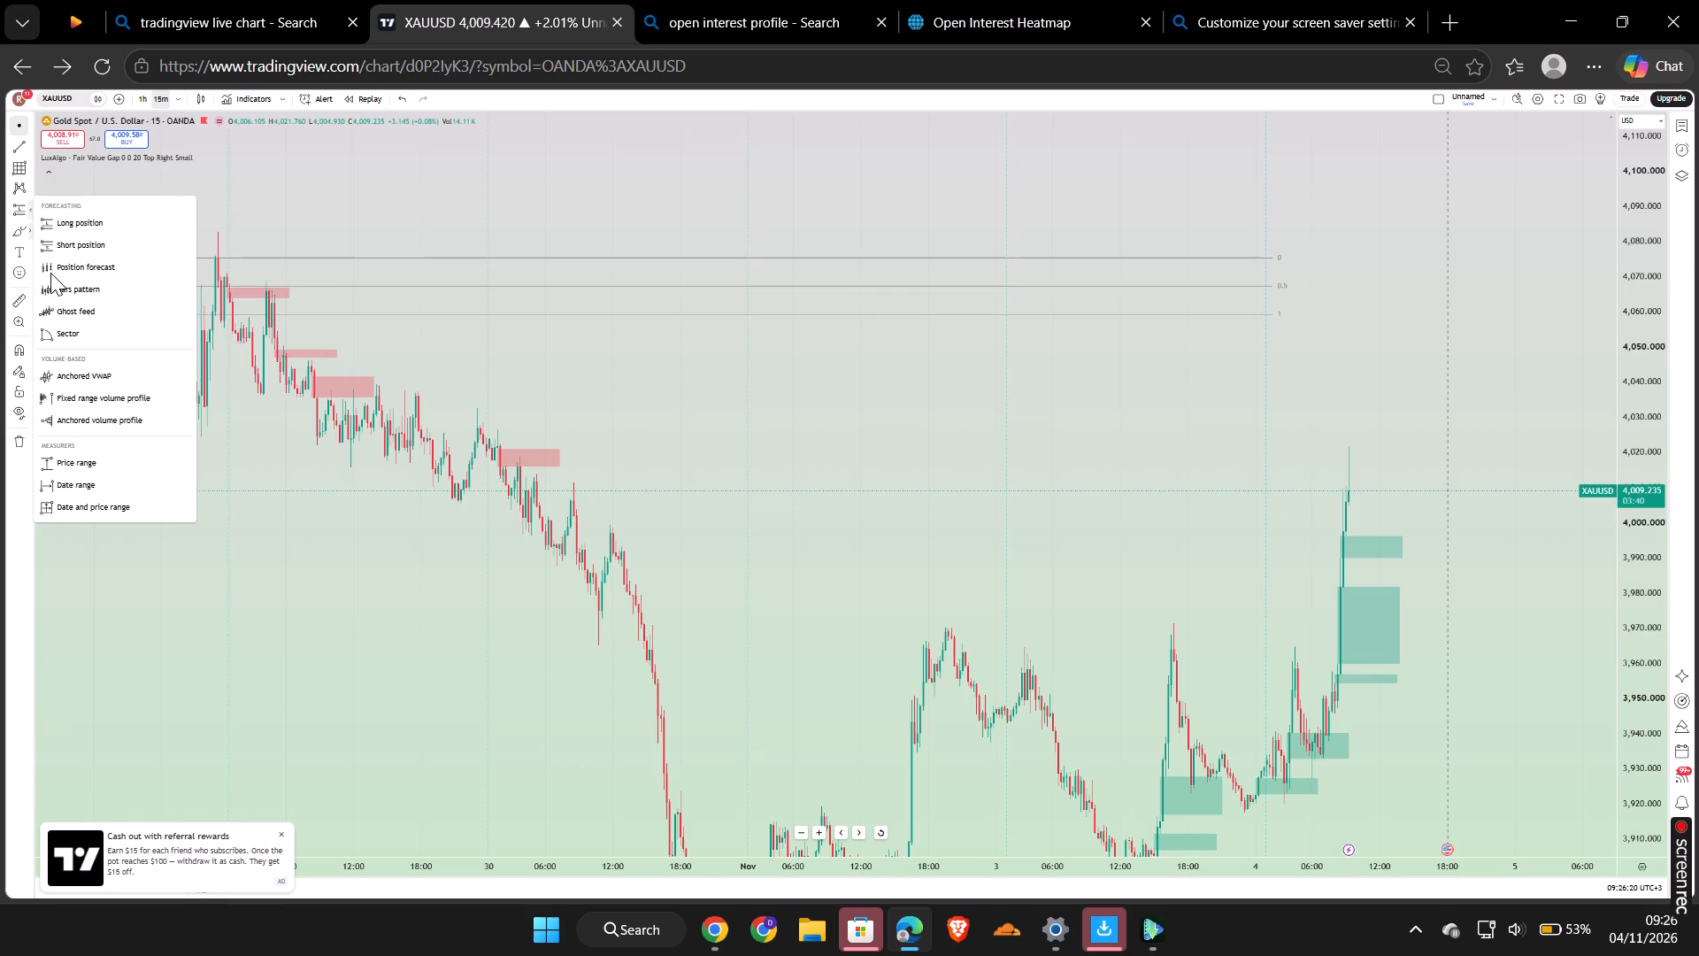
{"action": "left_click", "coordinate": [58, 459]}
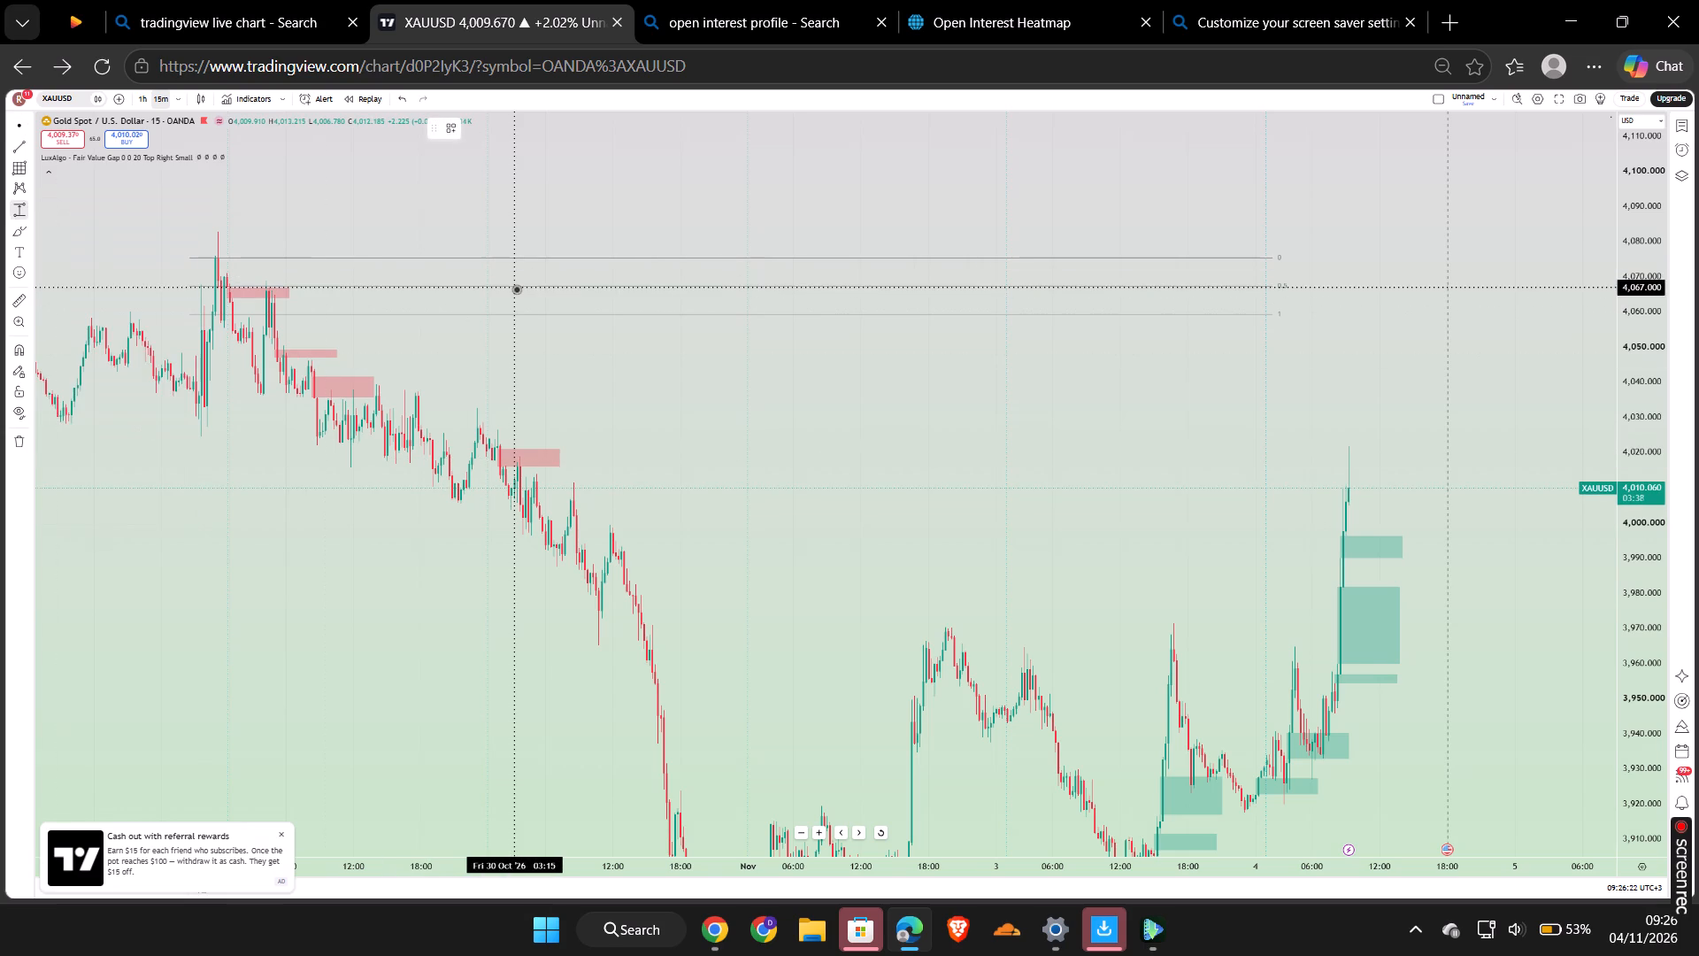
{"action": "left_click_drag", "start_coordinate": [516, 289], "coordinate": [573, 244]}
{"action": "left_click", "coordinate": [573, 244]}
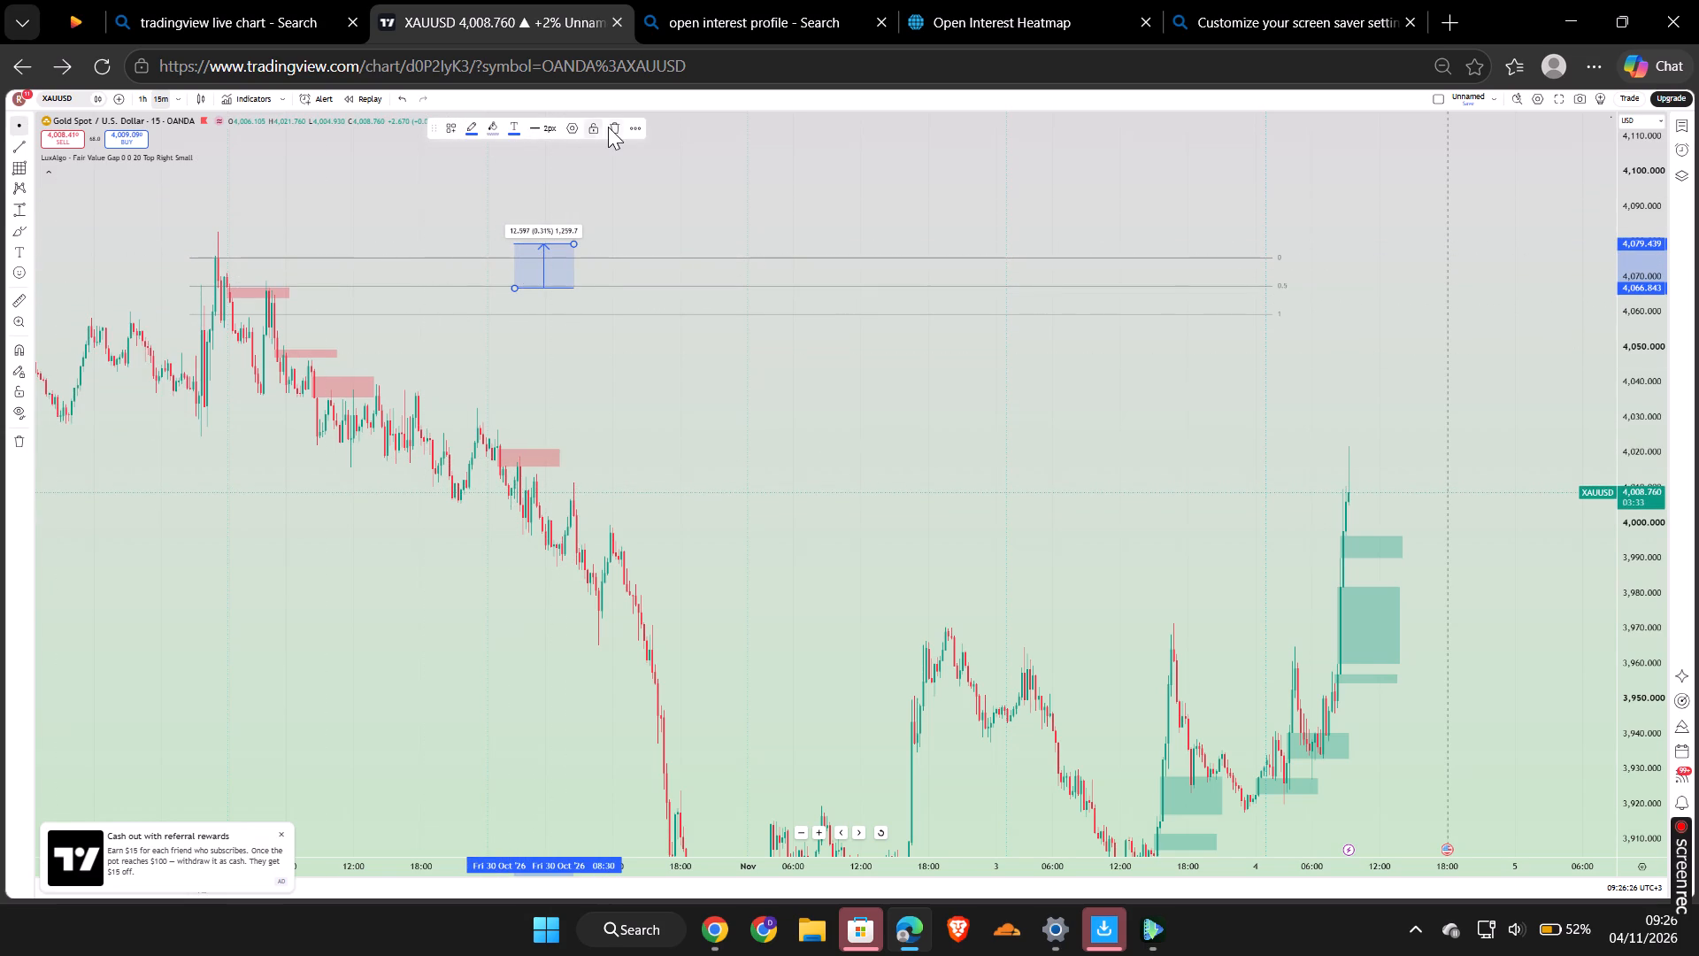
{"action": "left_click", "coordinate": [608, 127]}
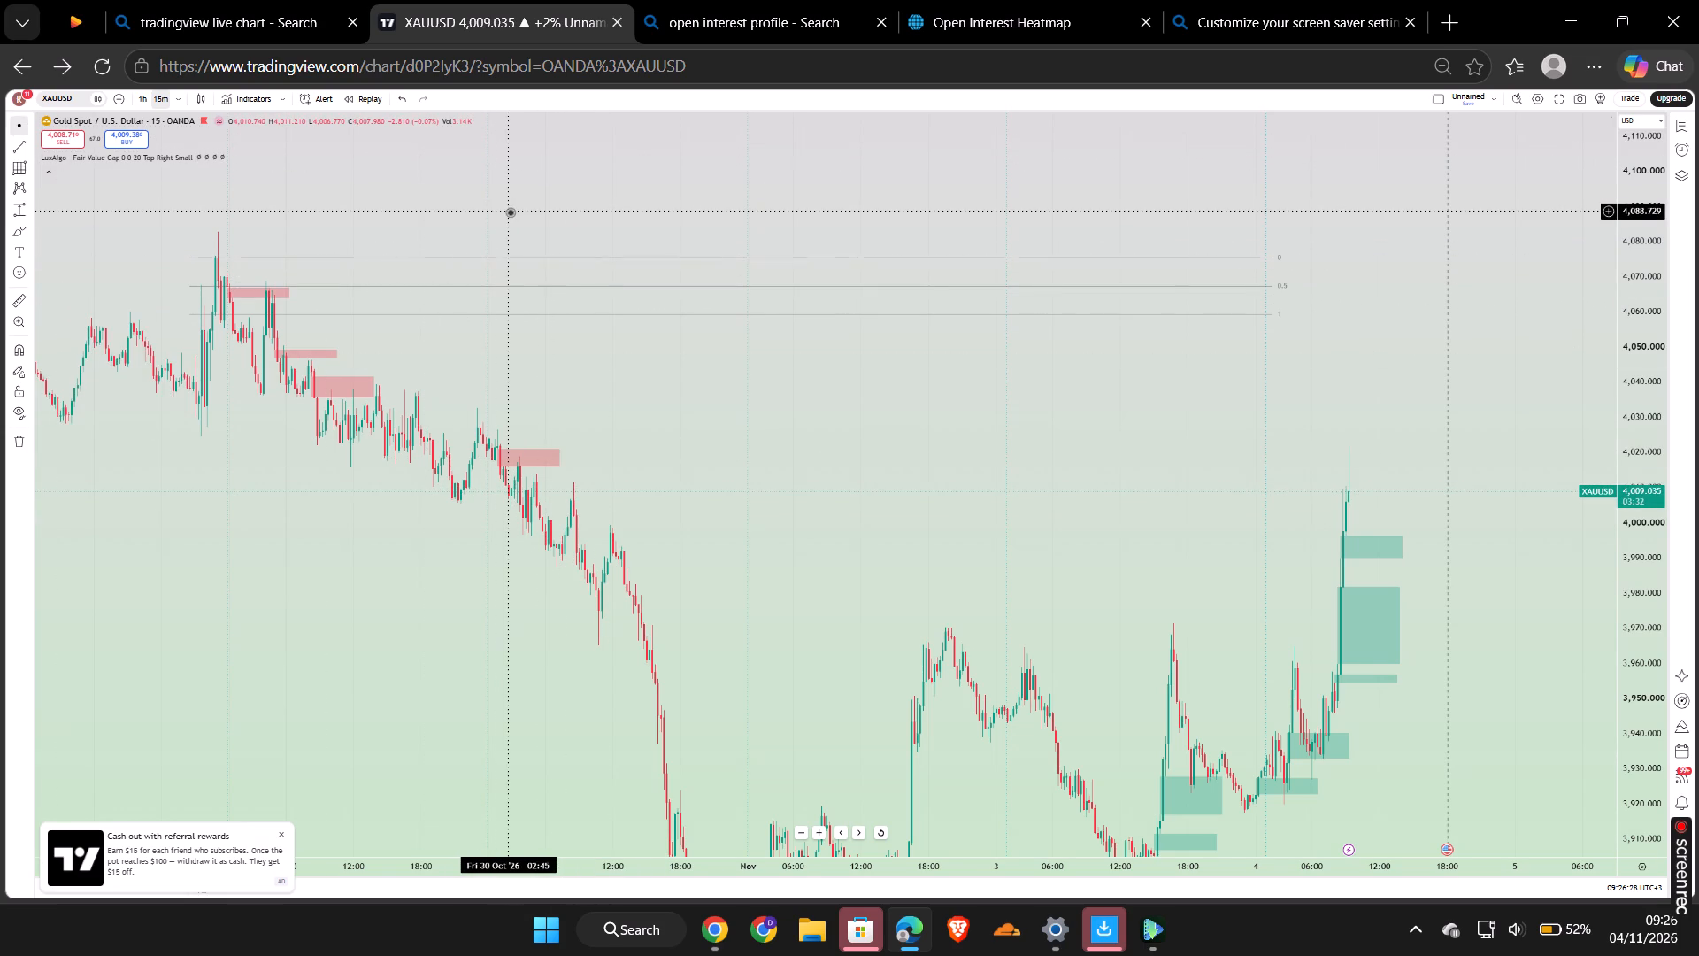
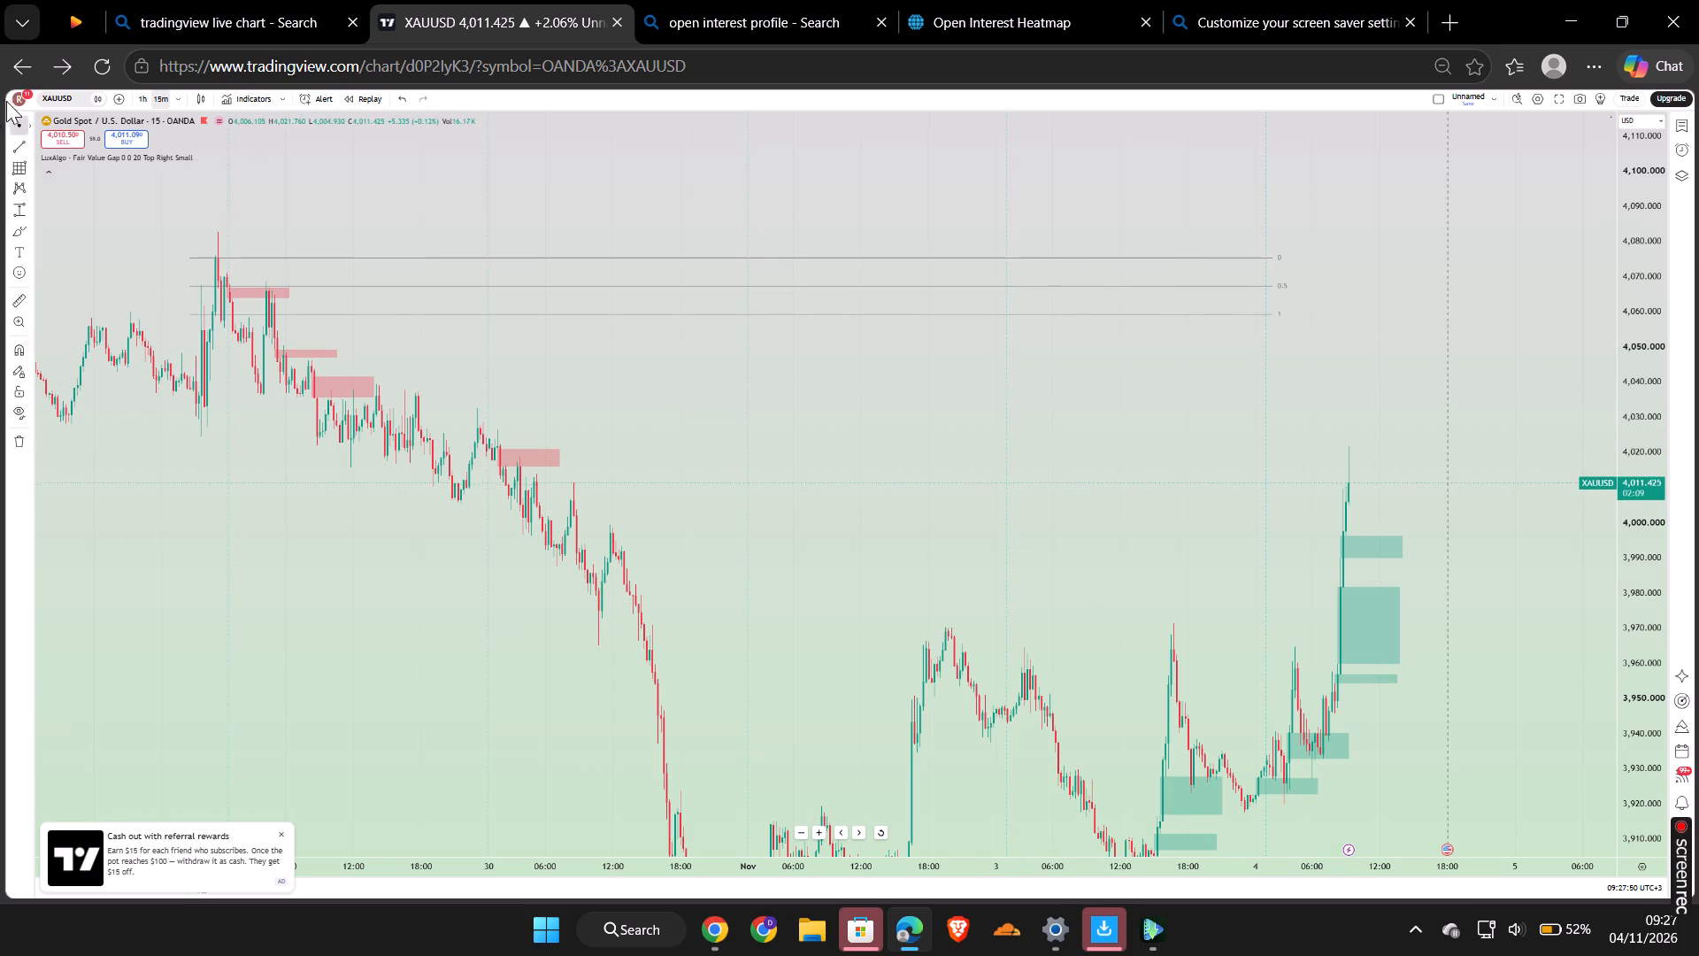
Switch the XAUUSD chart to the 30-minute timeframe and bring the late-October high and latest candles into view.
{"action": "left_click", "coordinate": [178, 104]}
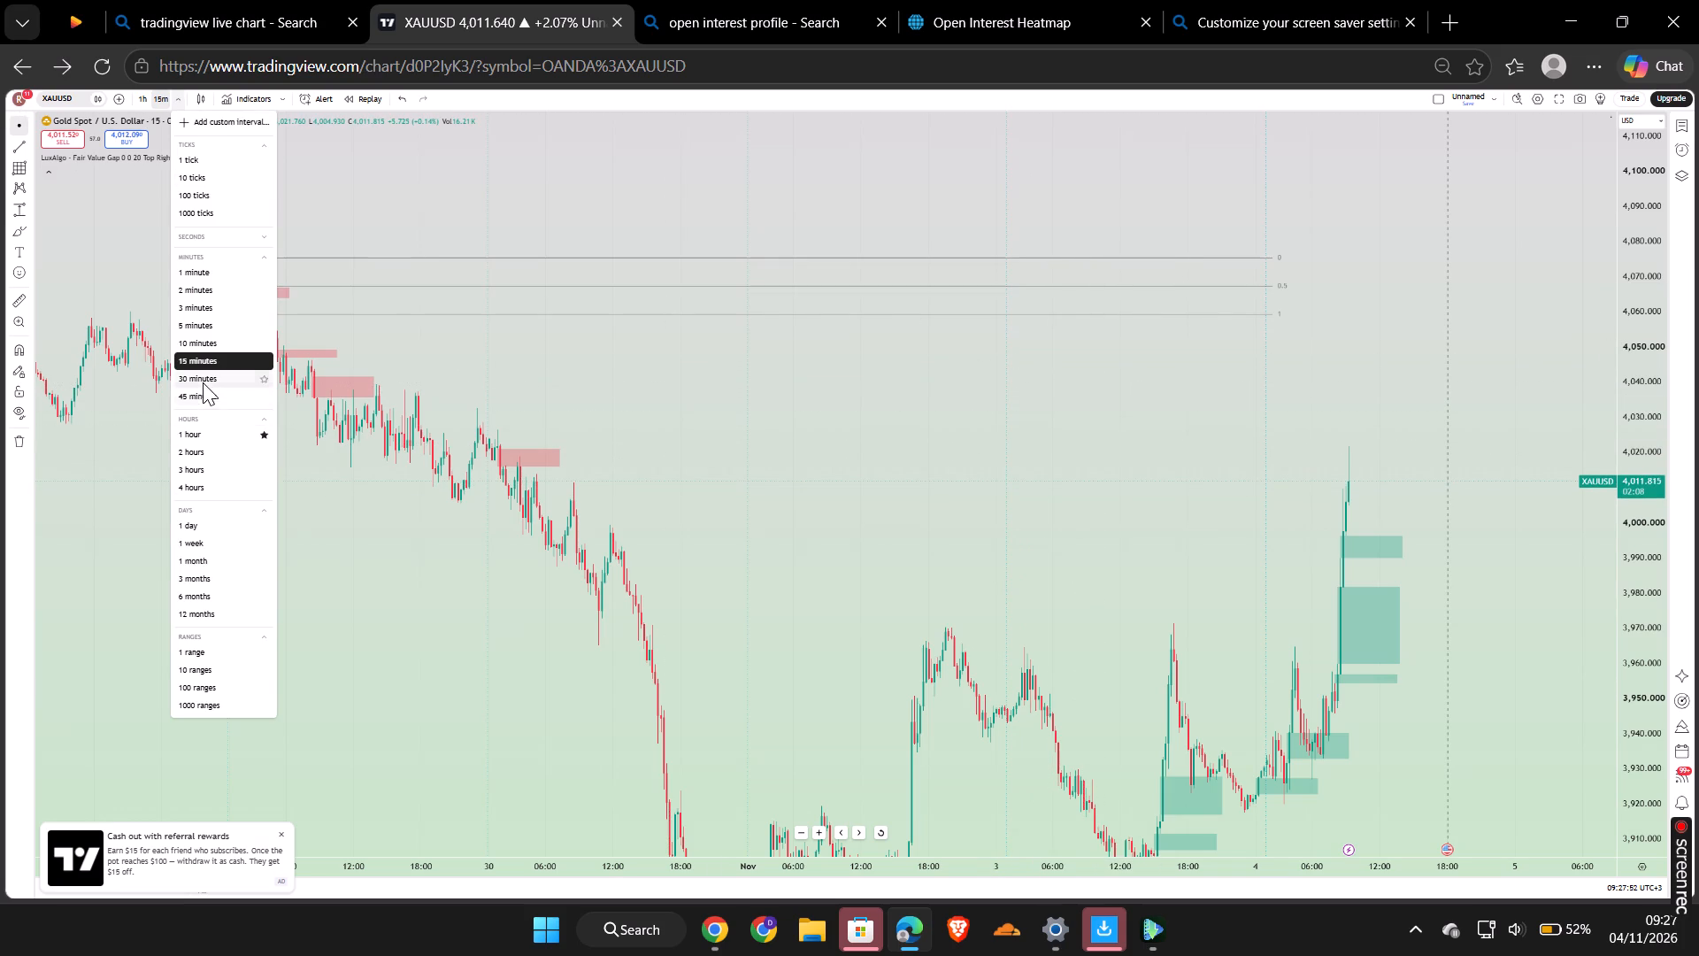
{"action": "left_click", "coordinate": [204, 379]}
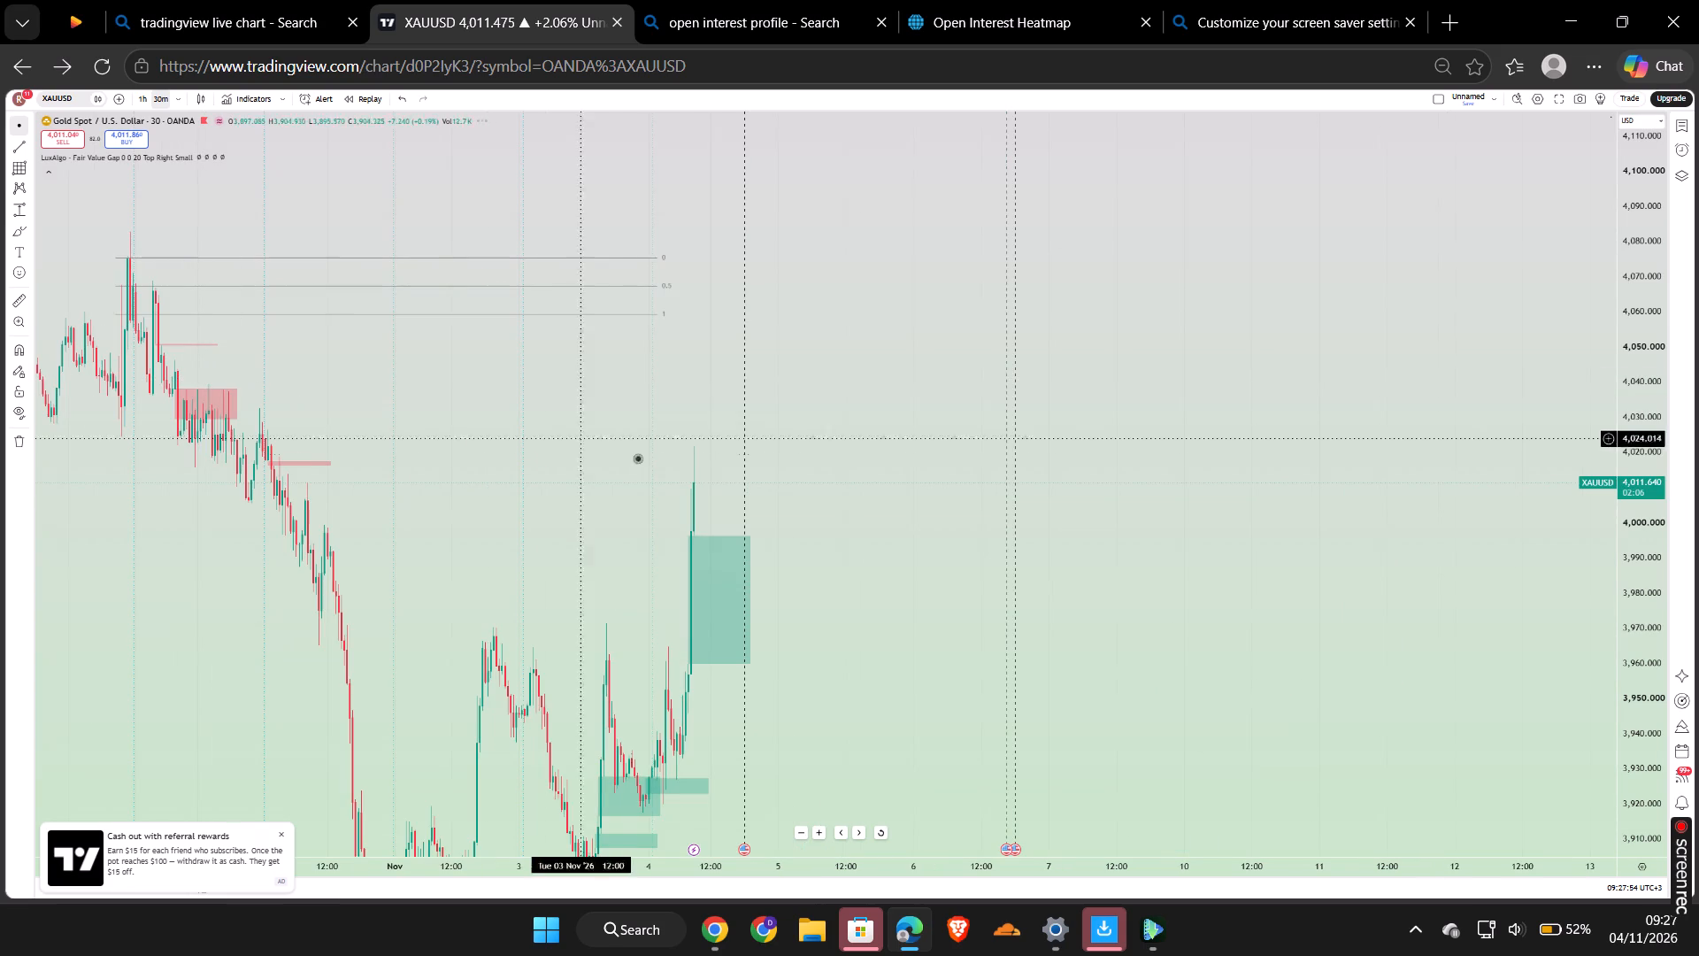
{"action": "left_click_drag", "start_coordinate": [504, 440], "coordinate": [687, 428]}
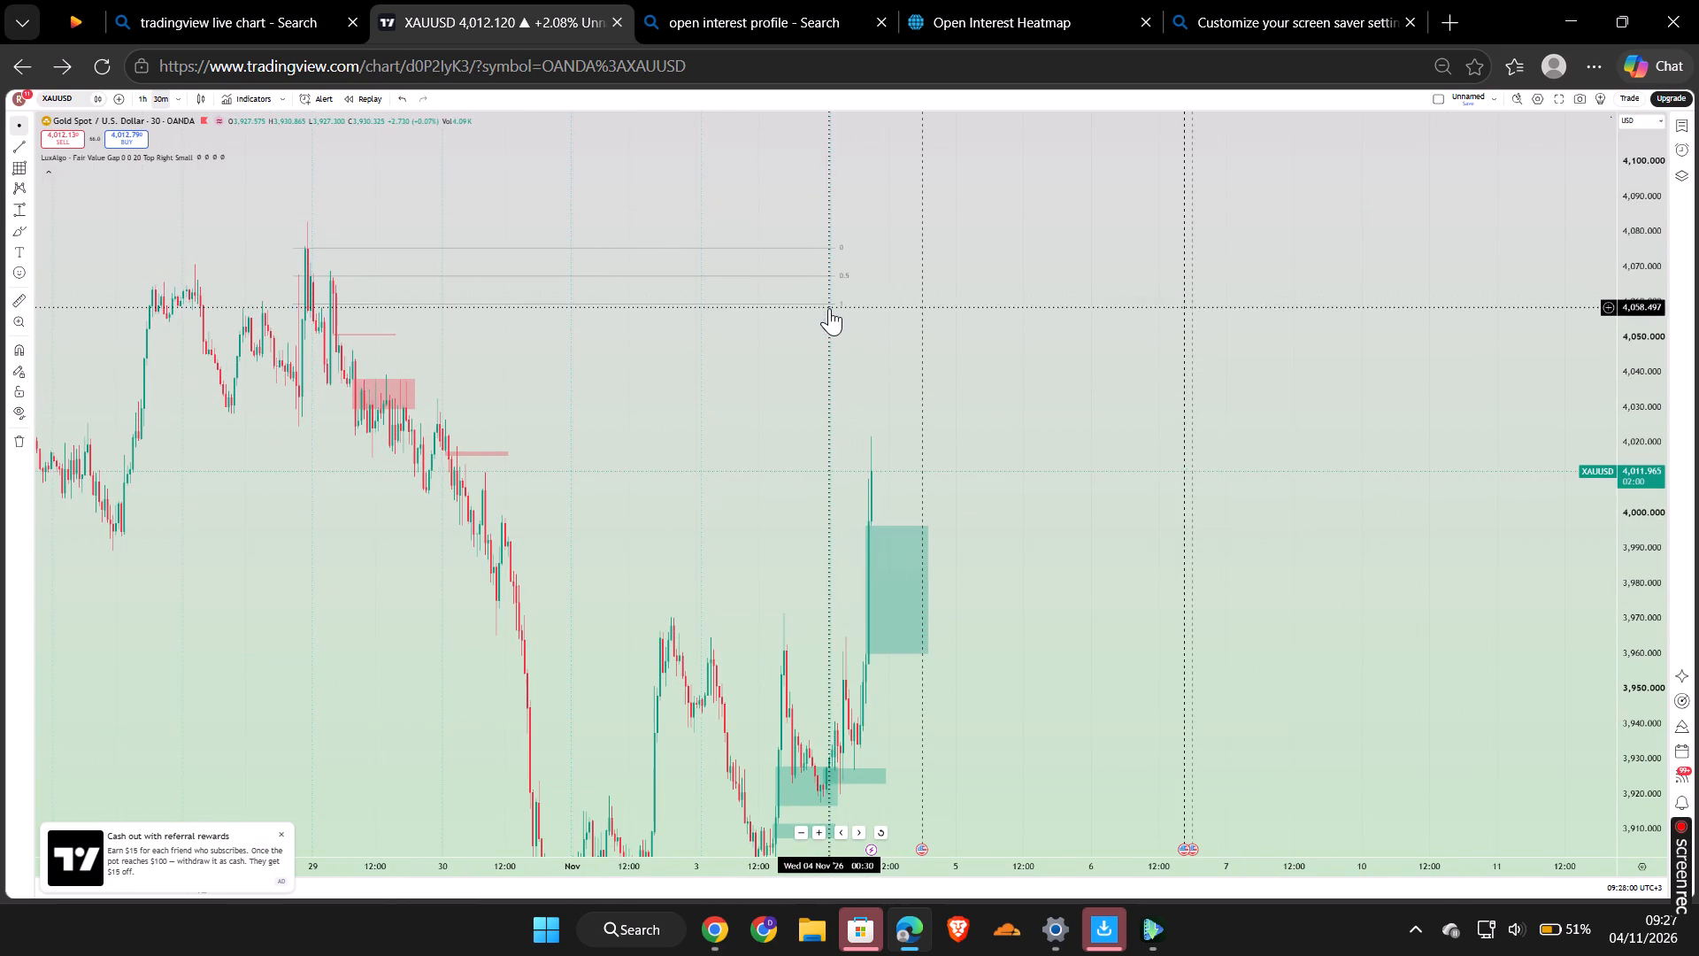
Resize the existing Gann box so its lower corner sits on 3 Nov 21:30 at about 4,049.
{"action": "left_click_drag", "start_coordinate": [834, 304], "coordinate": [811, 335]}
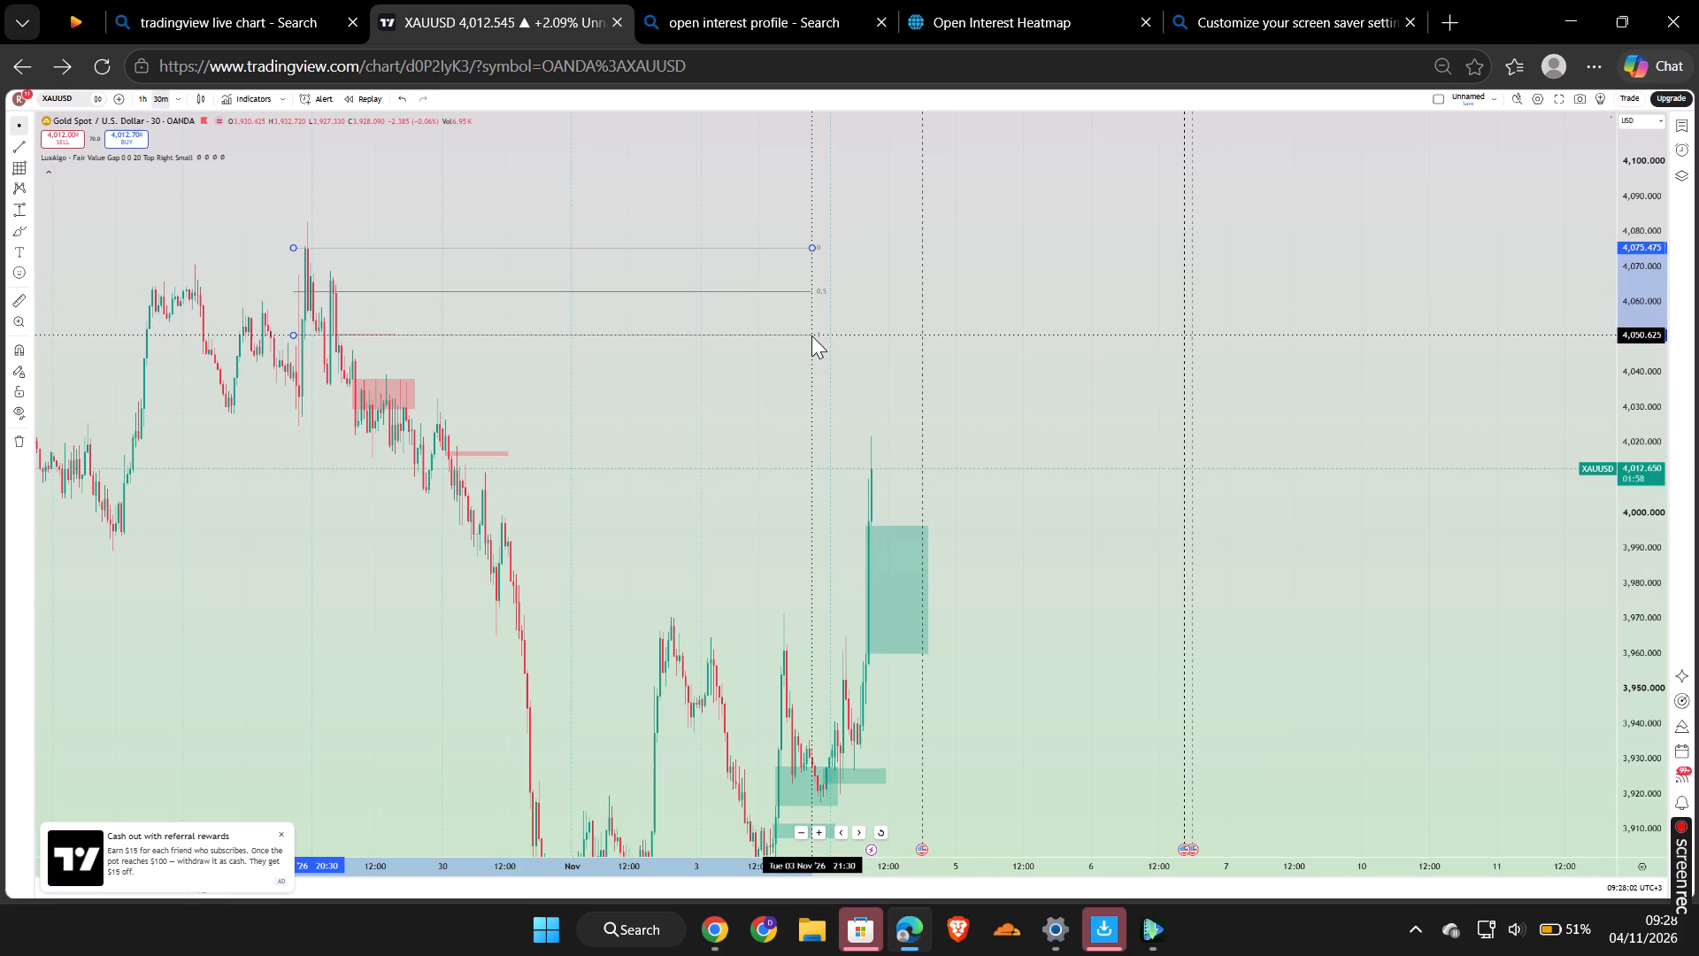
{"action": "left_click_drag", "start_coordinate": [811, 335], "coordinate": [812, 341]}
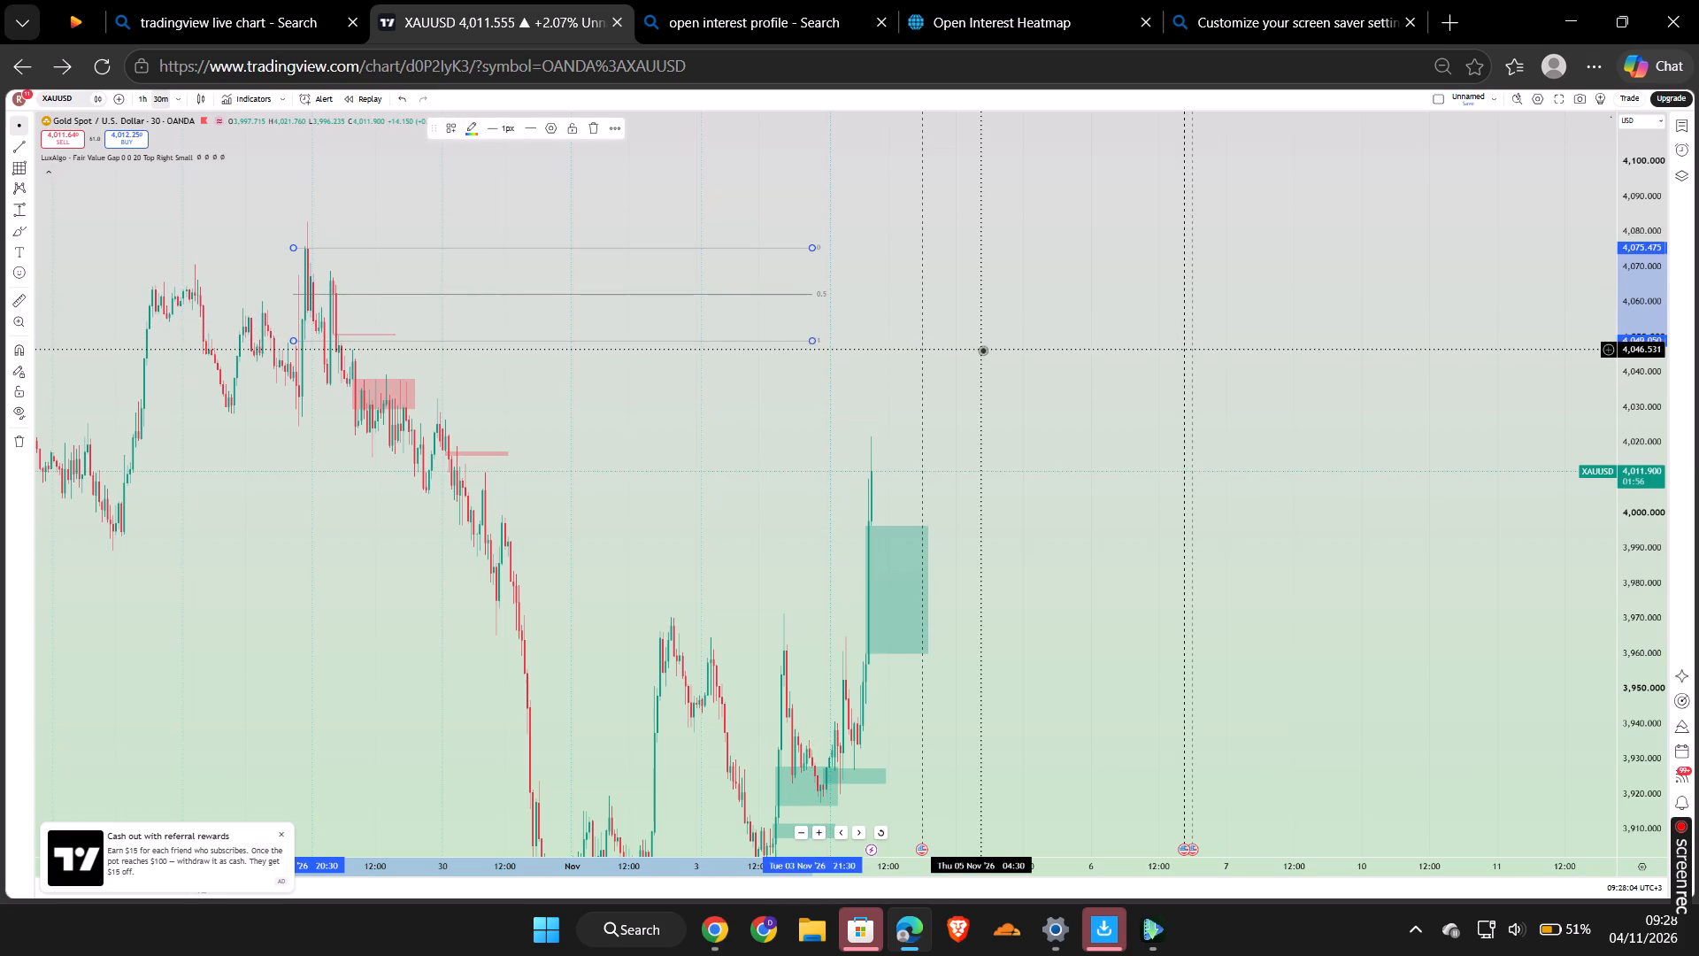
{"action": "left_click", "coordinate": [982, 350]}
Draw a second Gann box over the lower high, from 29 Oct 02:30 at about 4,068.7 to the morning of 3 Nov at about 4,036.
{"action": "left_click", "coordinate": [21, 168]}
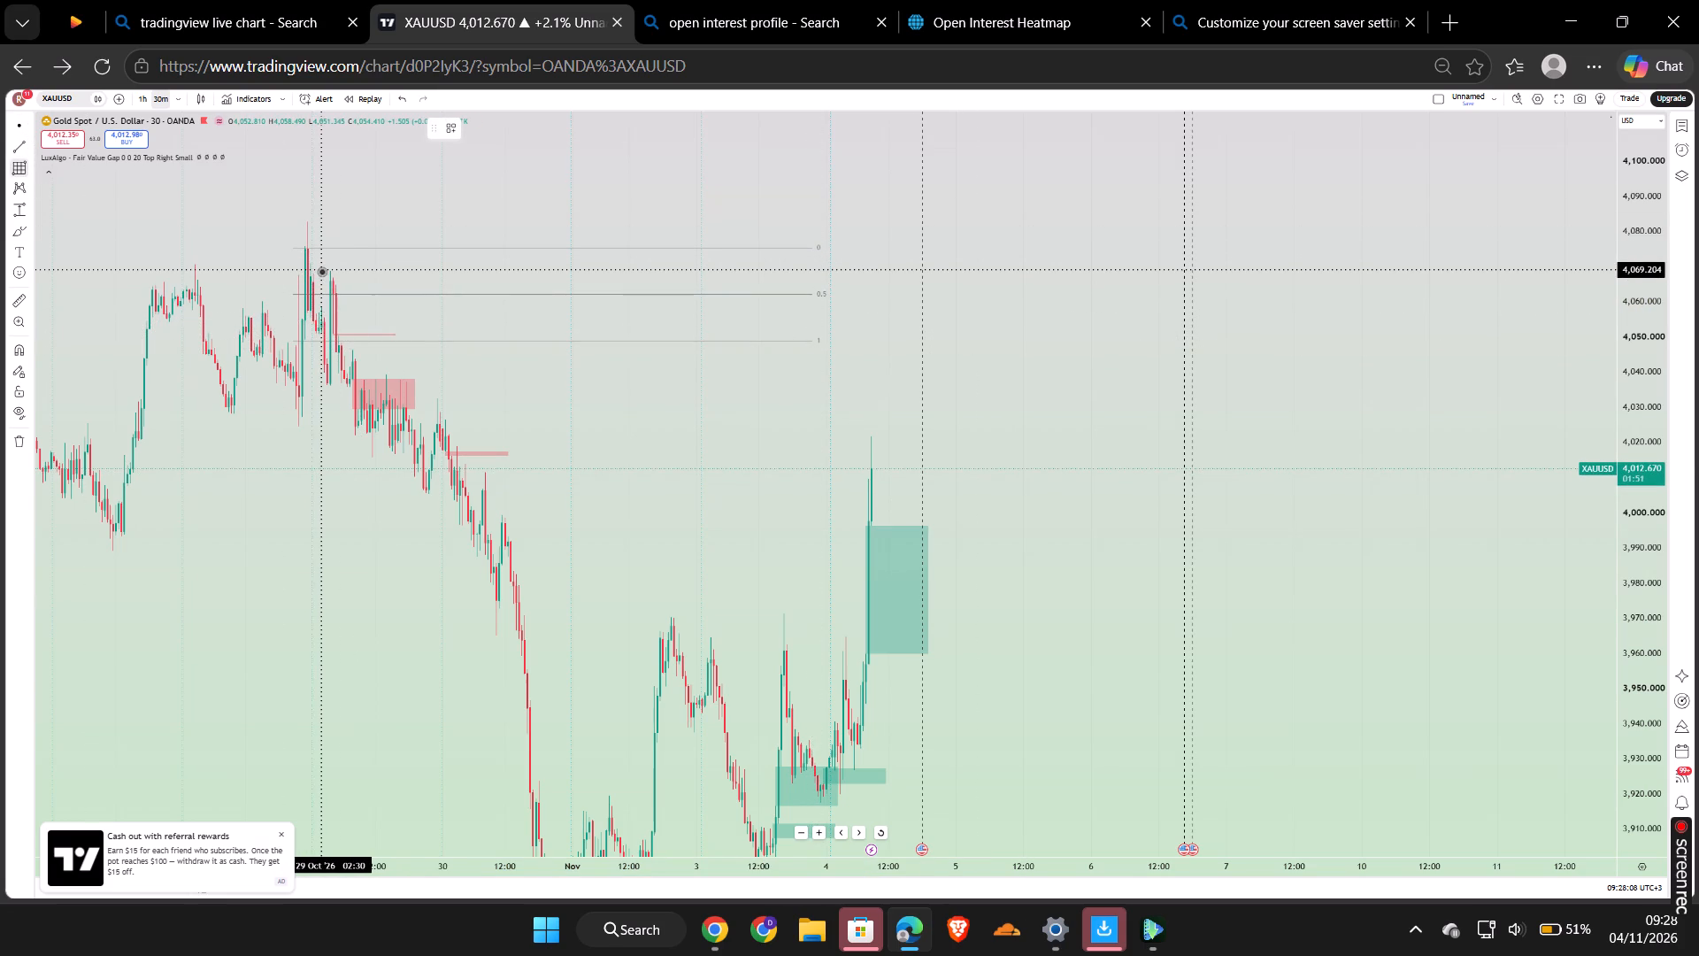
{"action": "left_click_drag", "start_coordinate": [321, 272], "coordinate": [672, 373]}
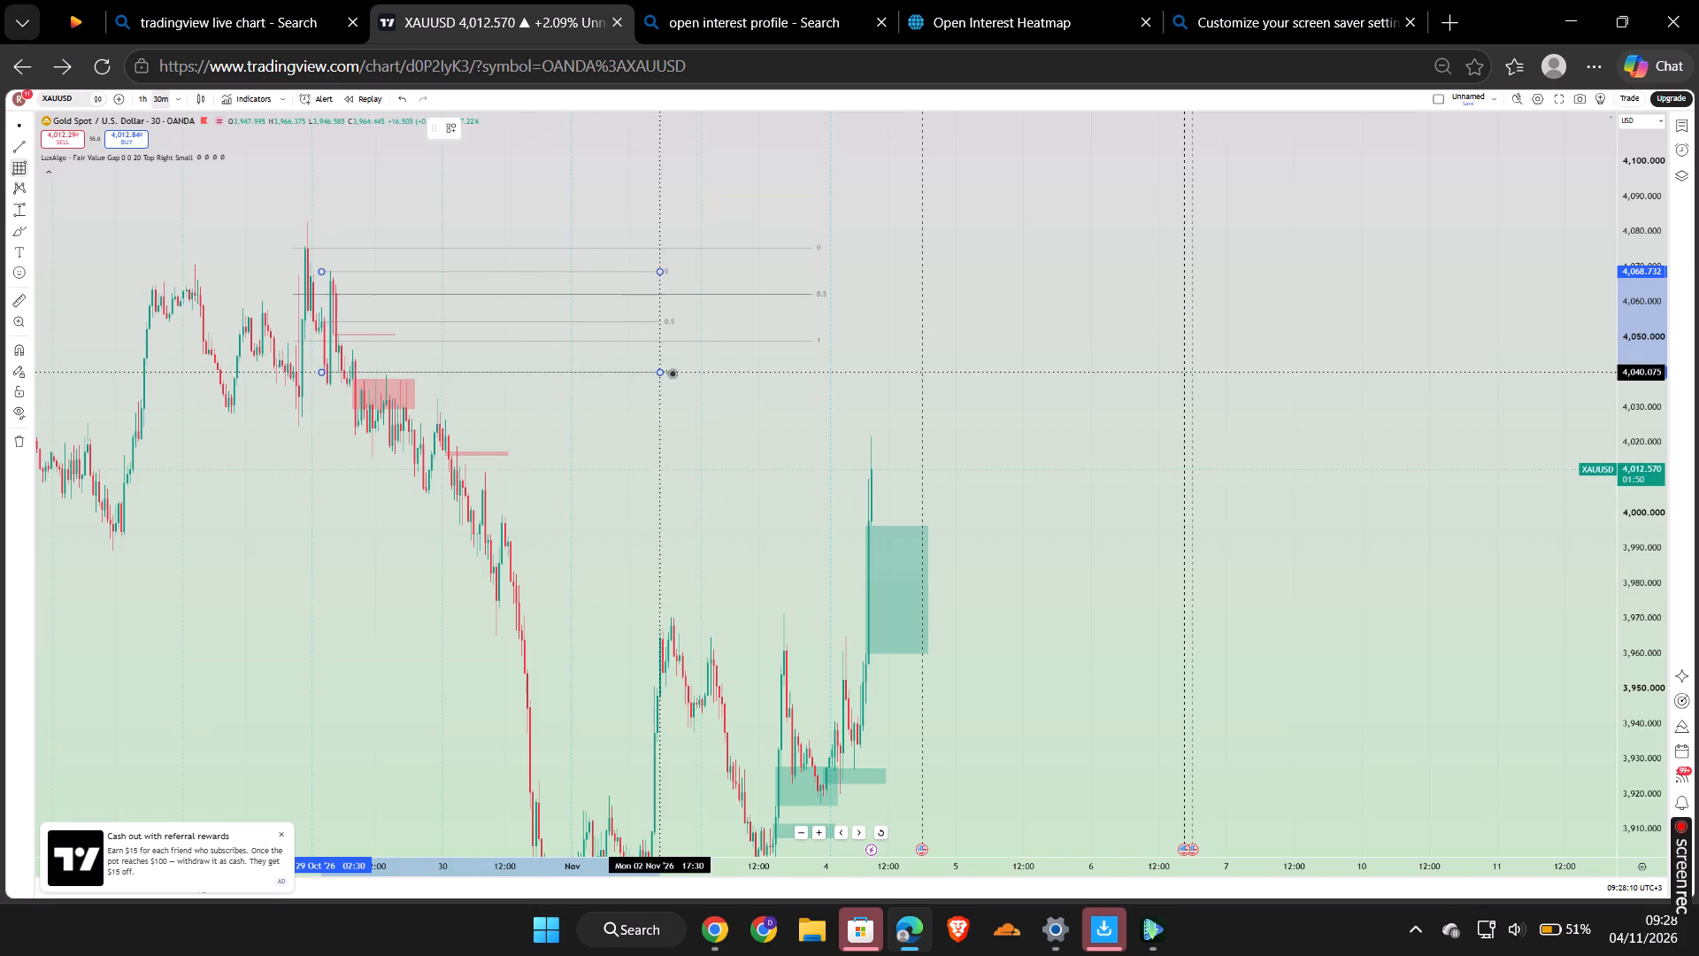
{"action": "left_click_drag", "start_coordinate": [672, 373], "coordinate": [732, 386]}
{"action": "left_click", "coordinate": [732, 386]}
{"action": "left_click", "coordinate": [950, 346]}
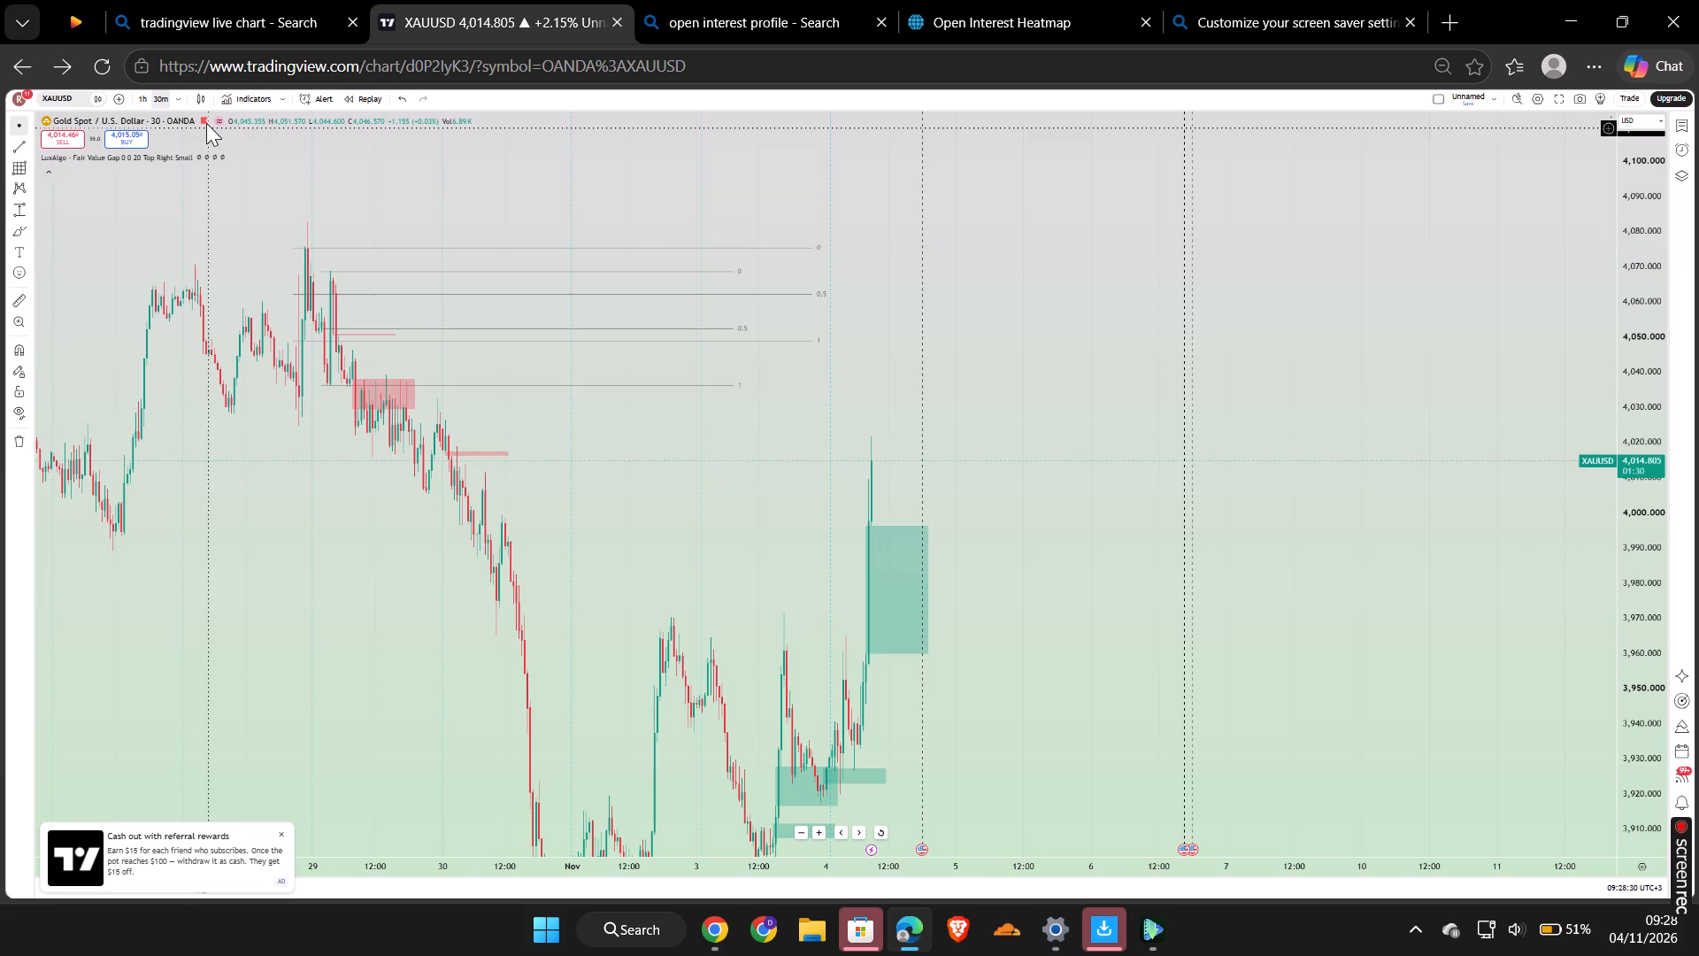
Return the chart to the 15-minute timeframe and bring both Gann boxes and the latest candles into view.
{"action": "left_click", "coordinate": [176, 100]}
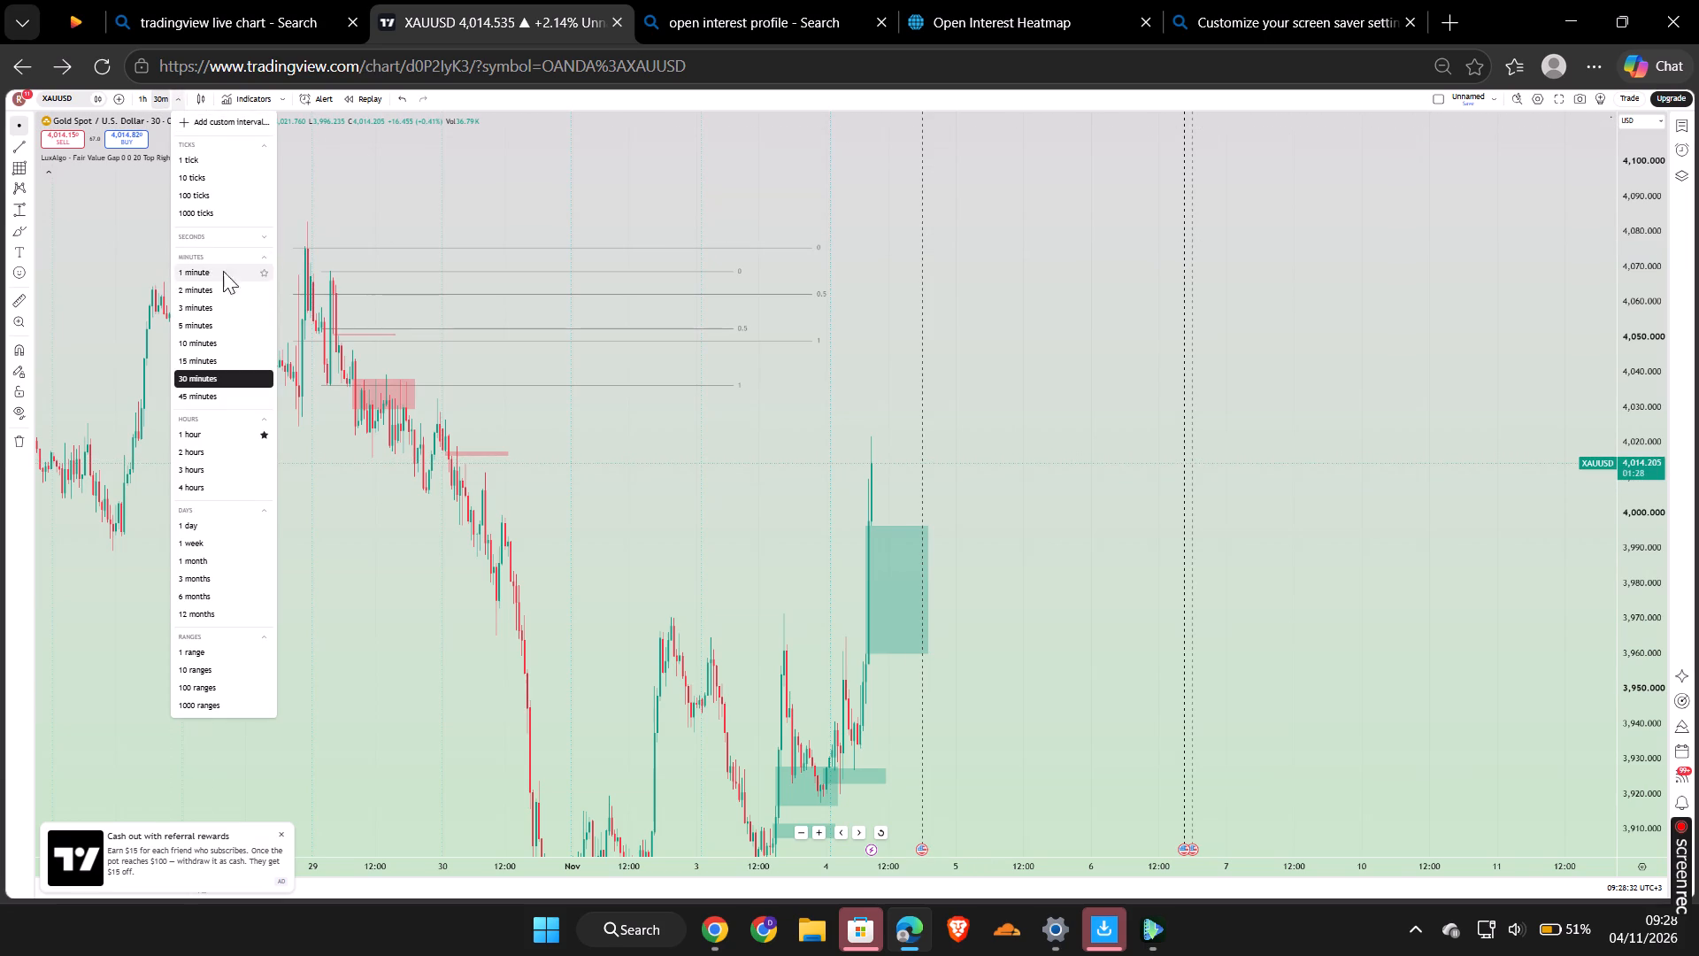
{"action": "left_click", "coordinate": [209, 362]}
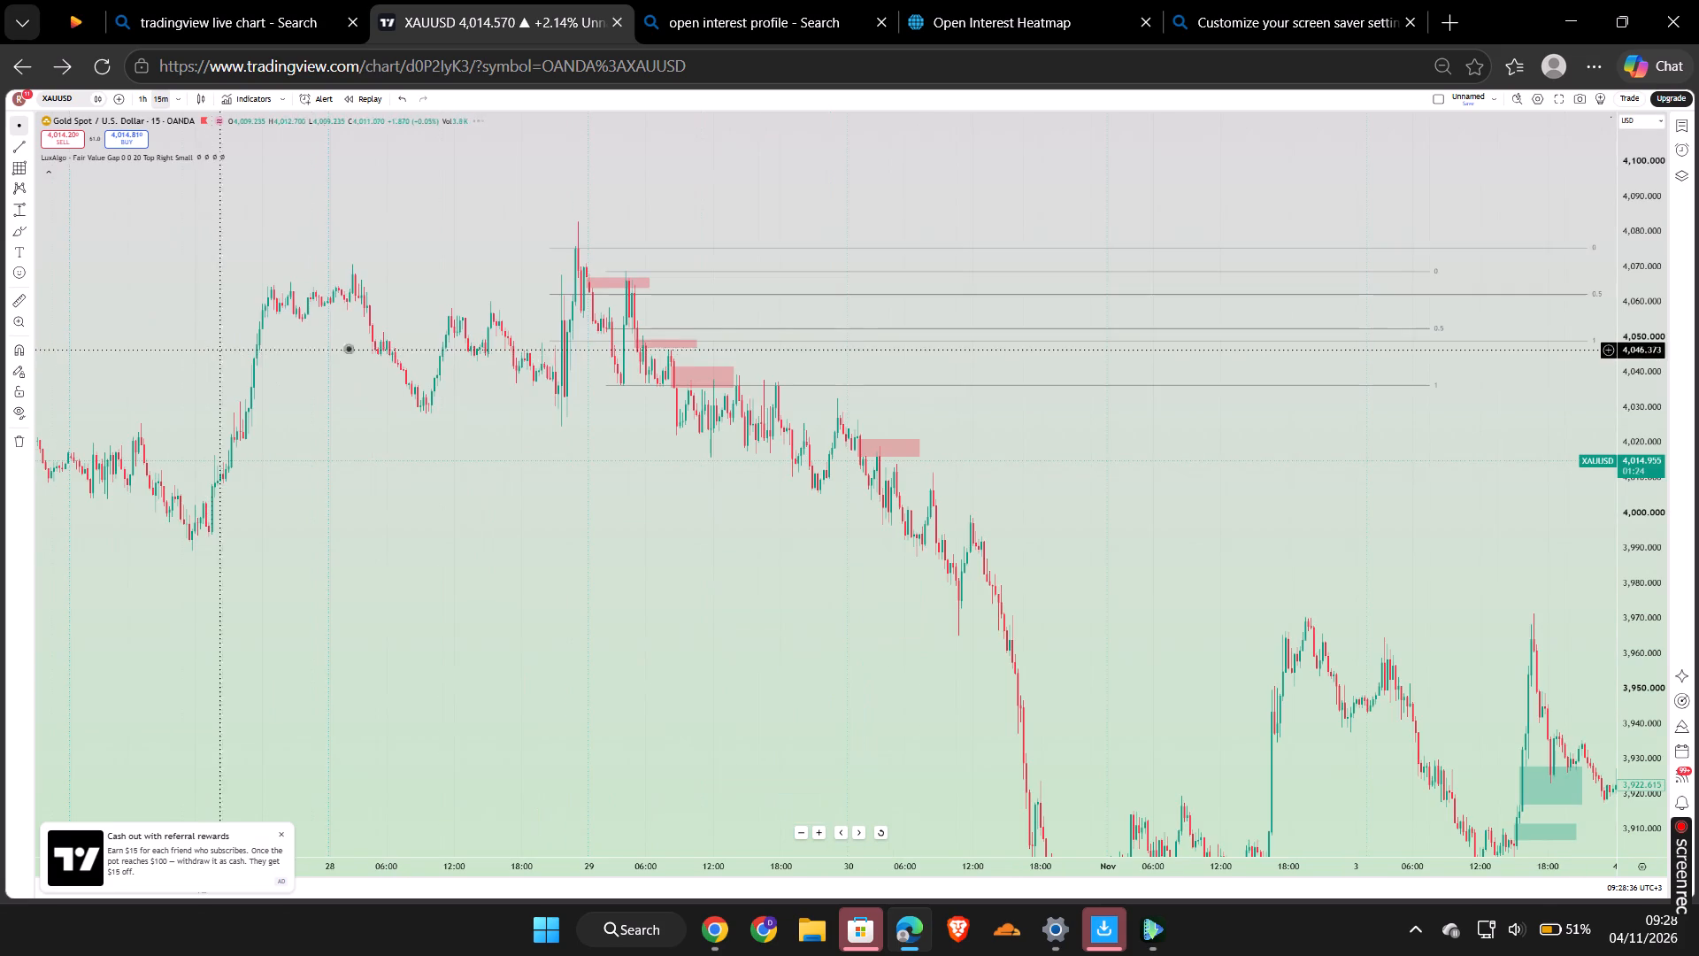
{"action": "left_click_drag", "start_coordinate": [1108, 475], "coordinate": [558, 465]}
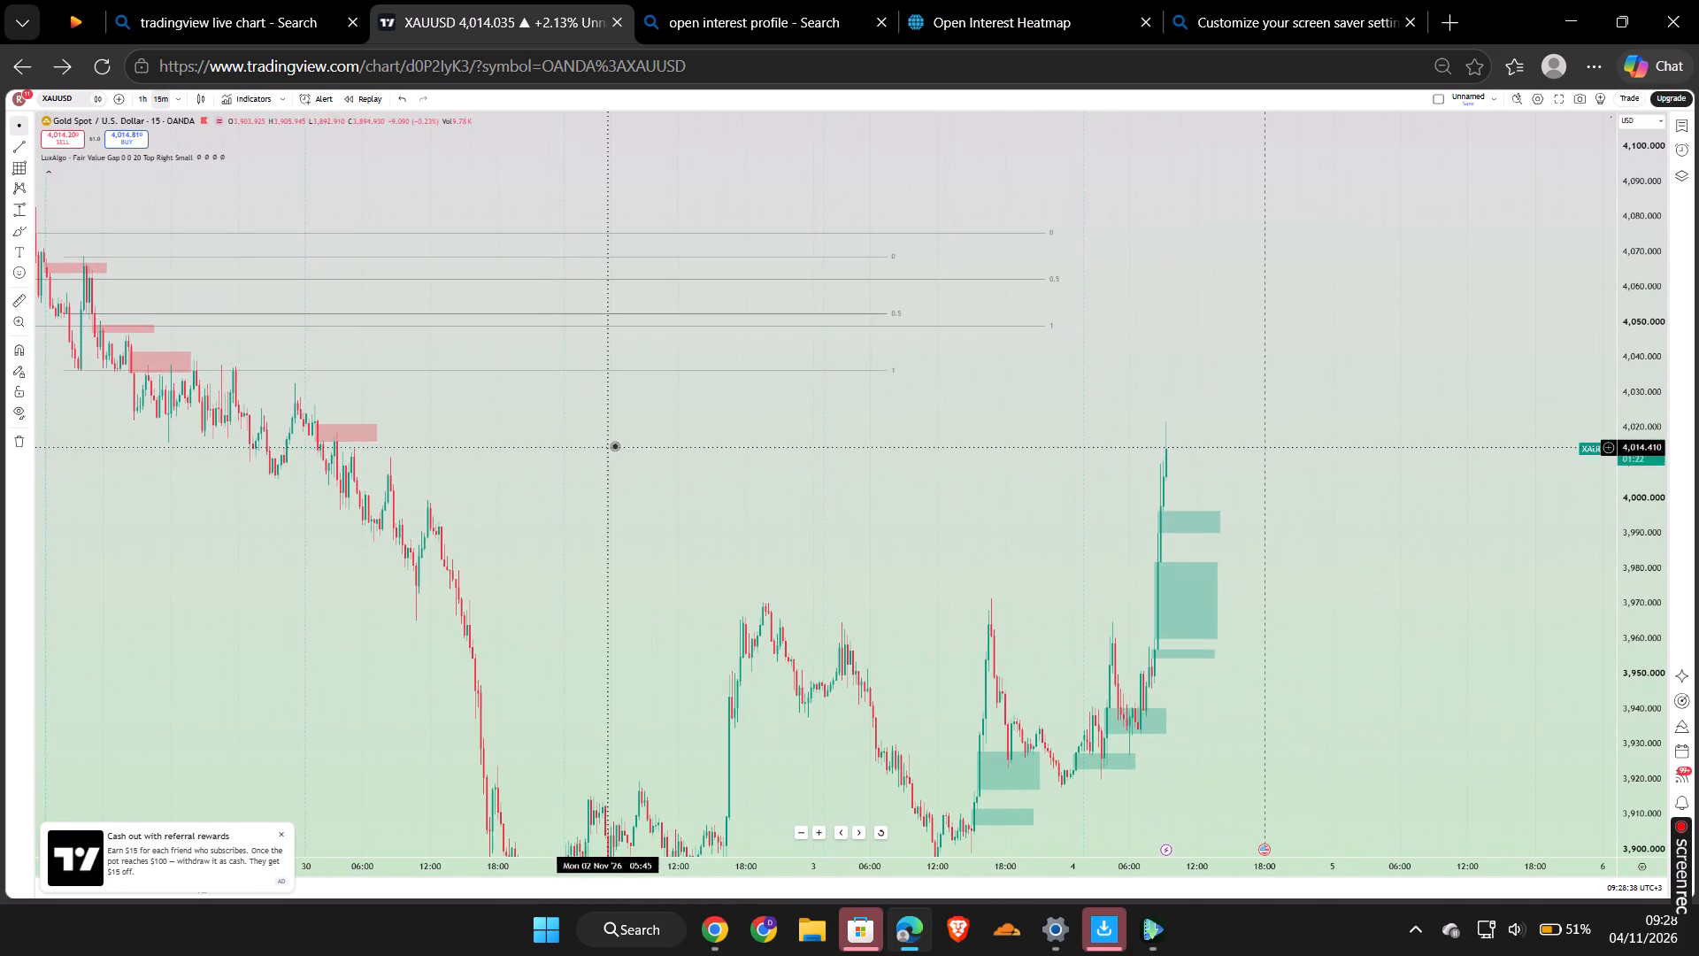
{"action": "left_click_drag", "start_coordinate": [611, 438], "coordinate": [703, 438]}
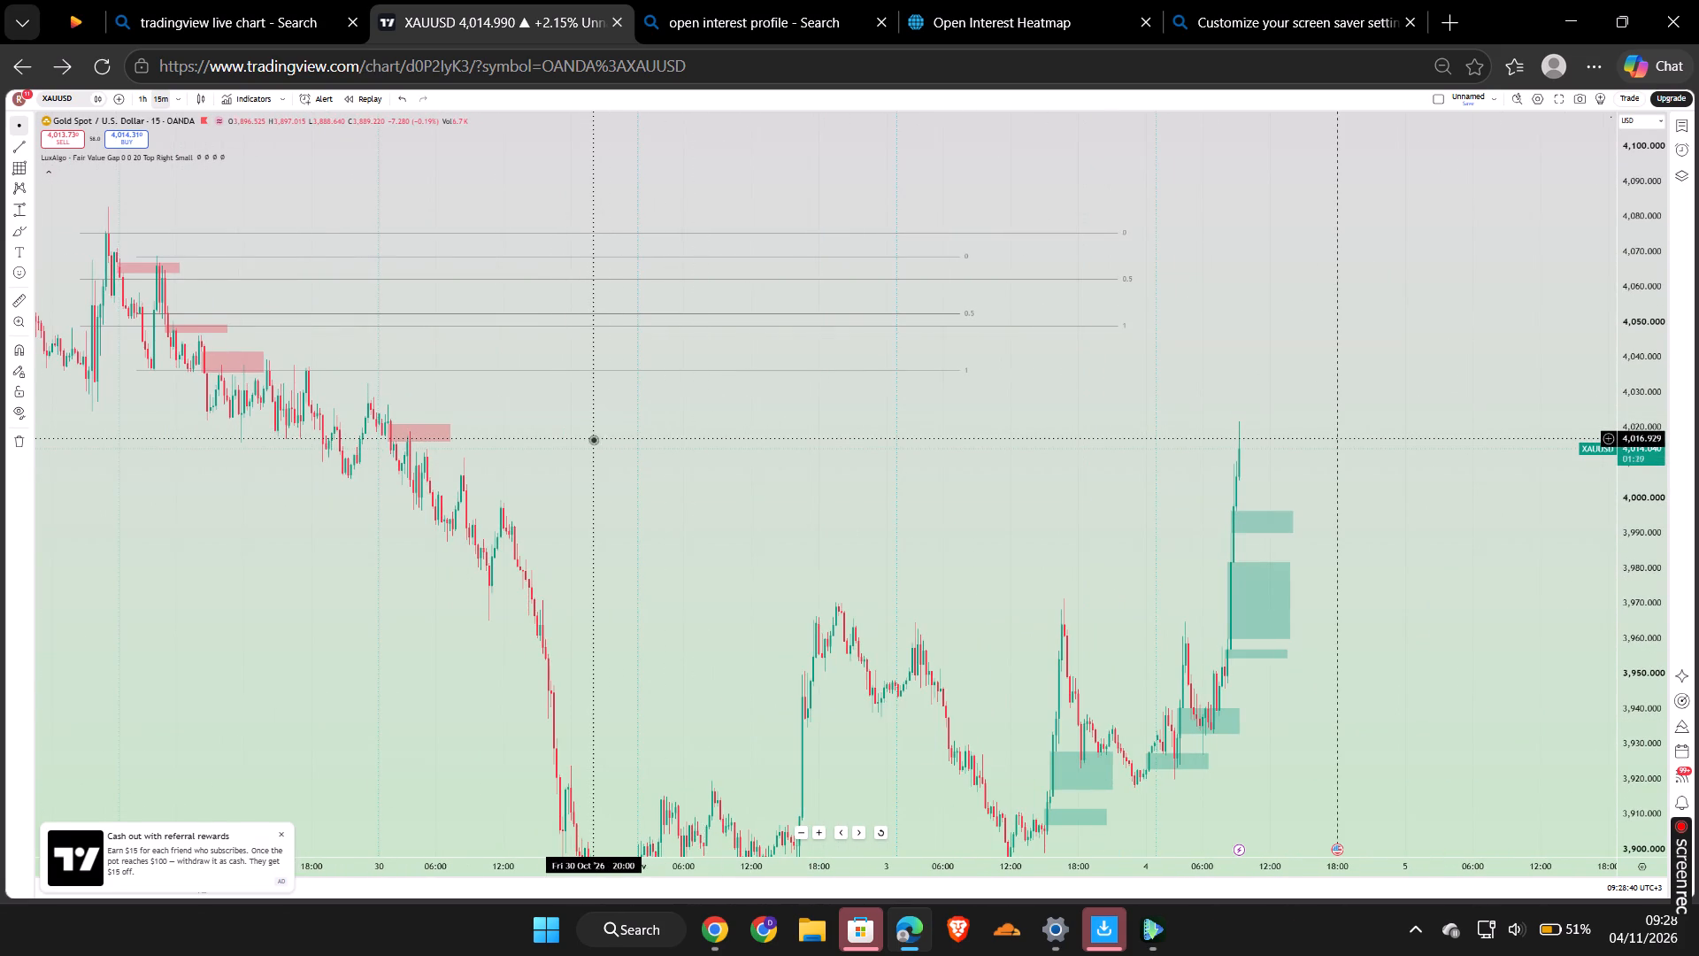
{"action": "left_click_drag", "start_coordinate": [593, 439], "coordinate": [650, 443]}
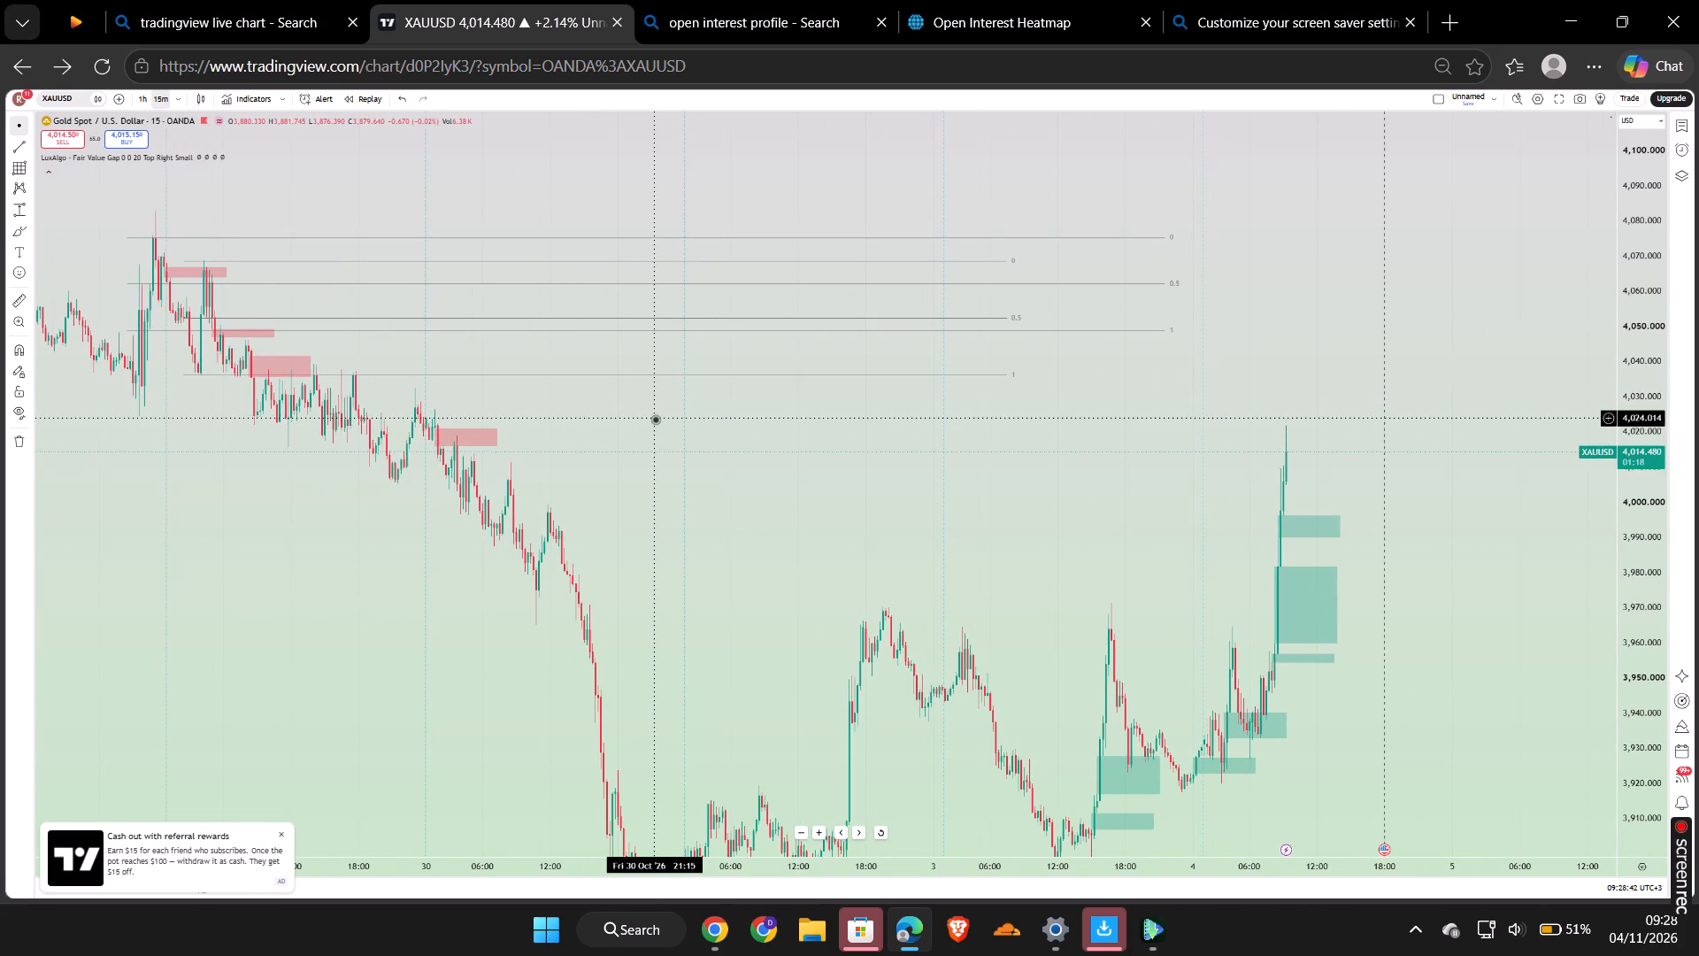
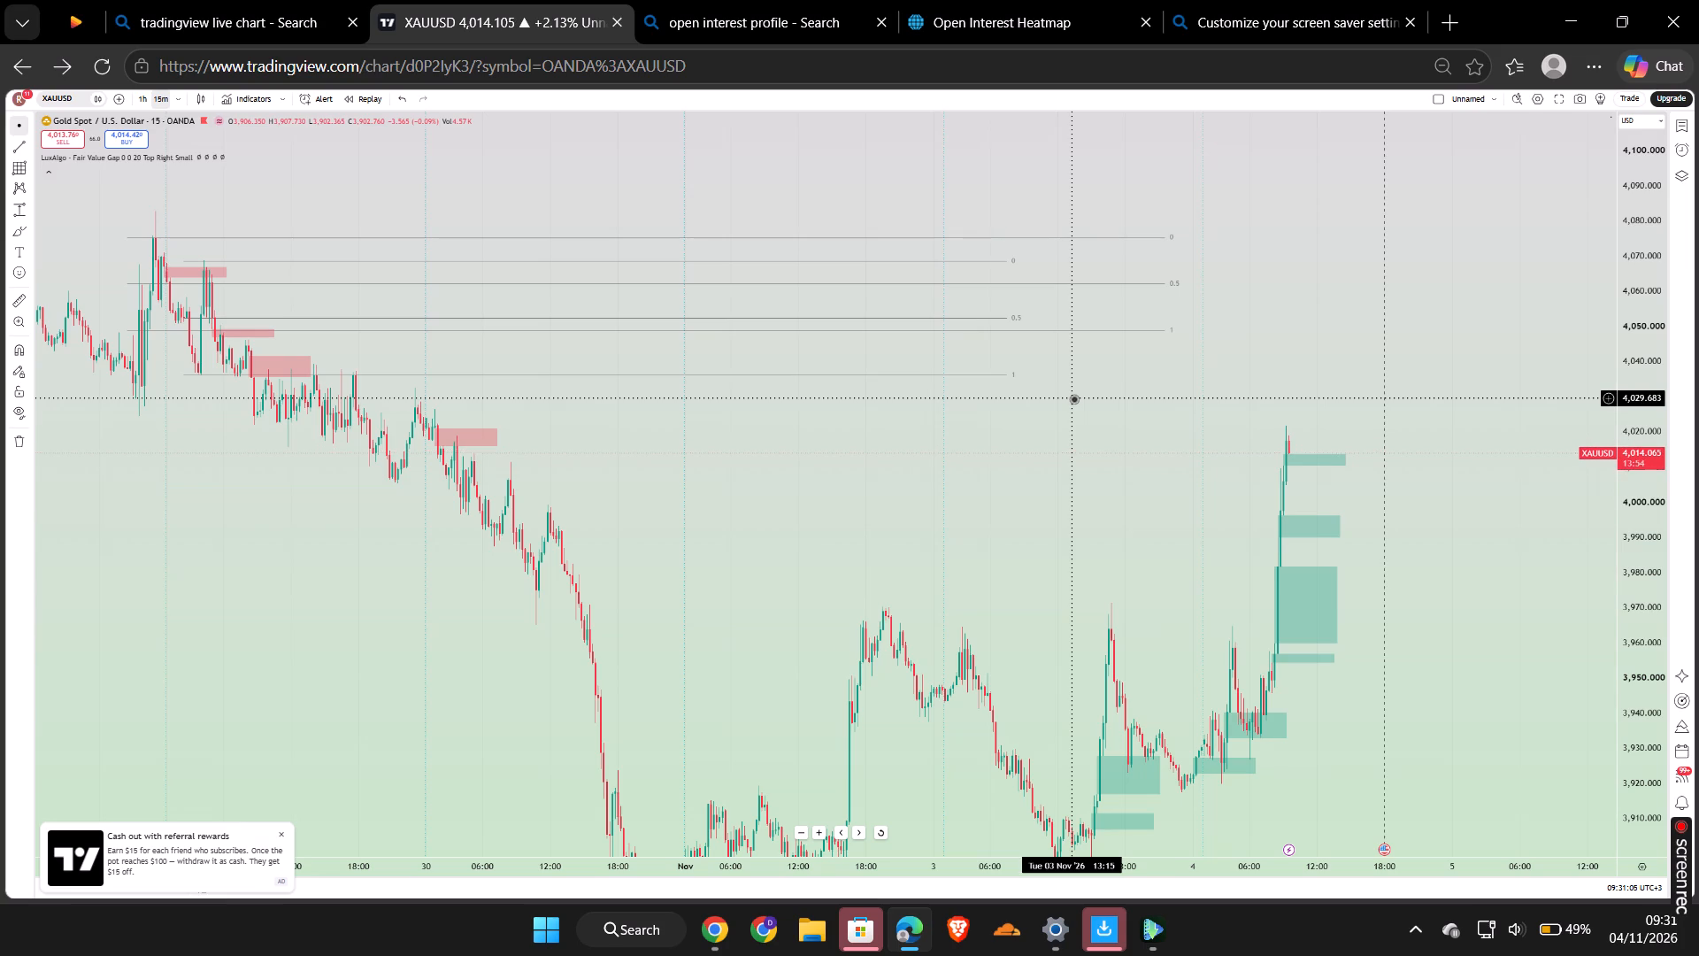
Place a short position with entry at about 4,062.4, near the upper Gann box's 0.5 level, and its stop at about 4,075.0.
{"action": "left_click", "coordinate": [31, 214]}
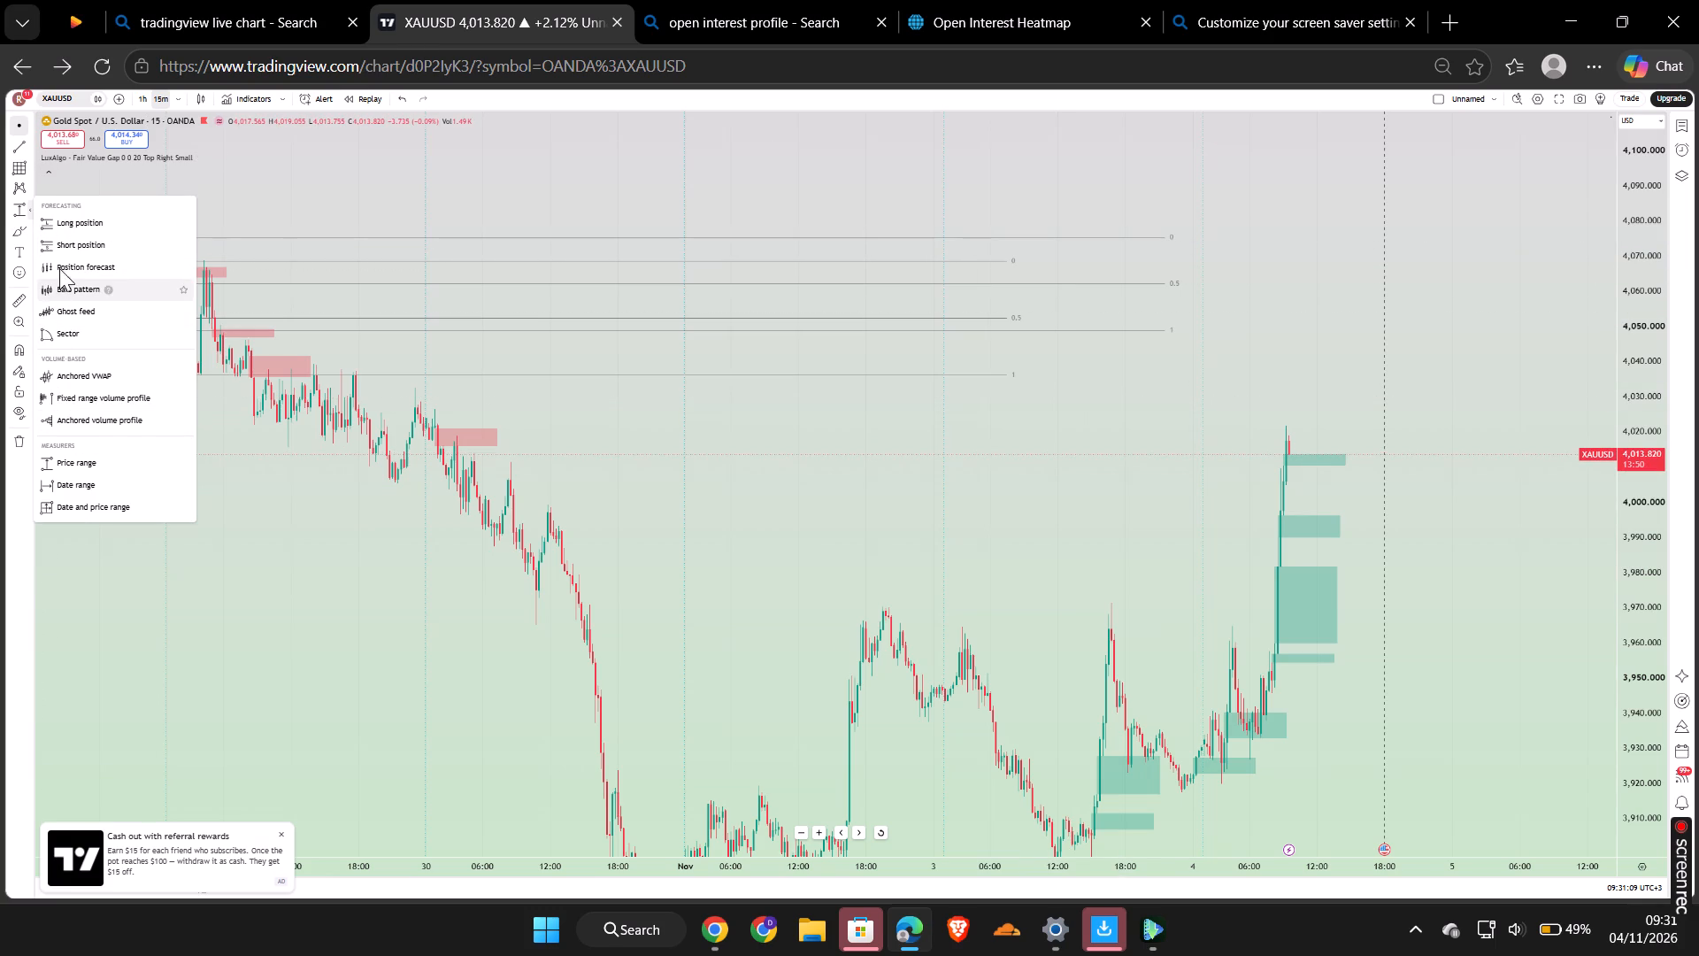
{"action": "left_click", "coordinate": [68, 251]}
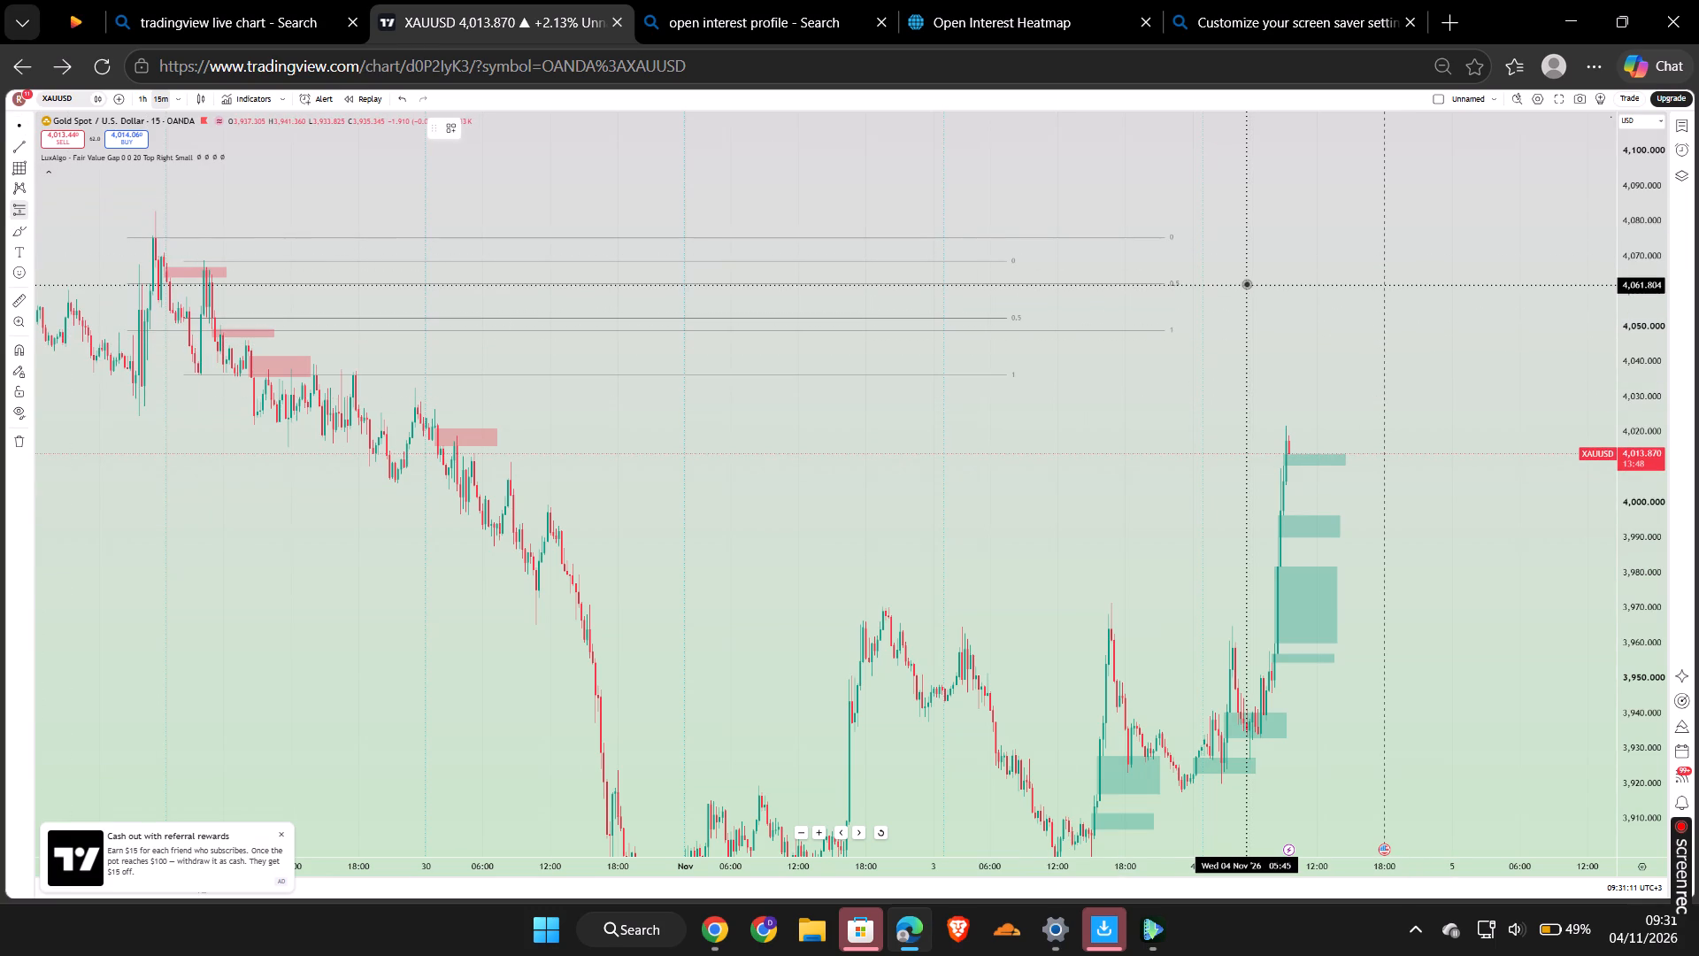
{"action": "left_click", "coordinate": [1246, 283]}
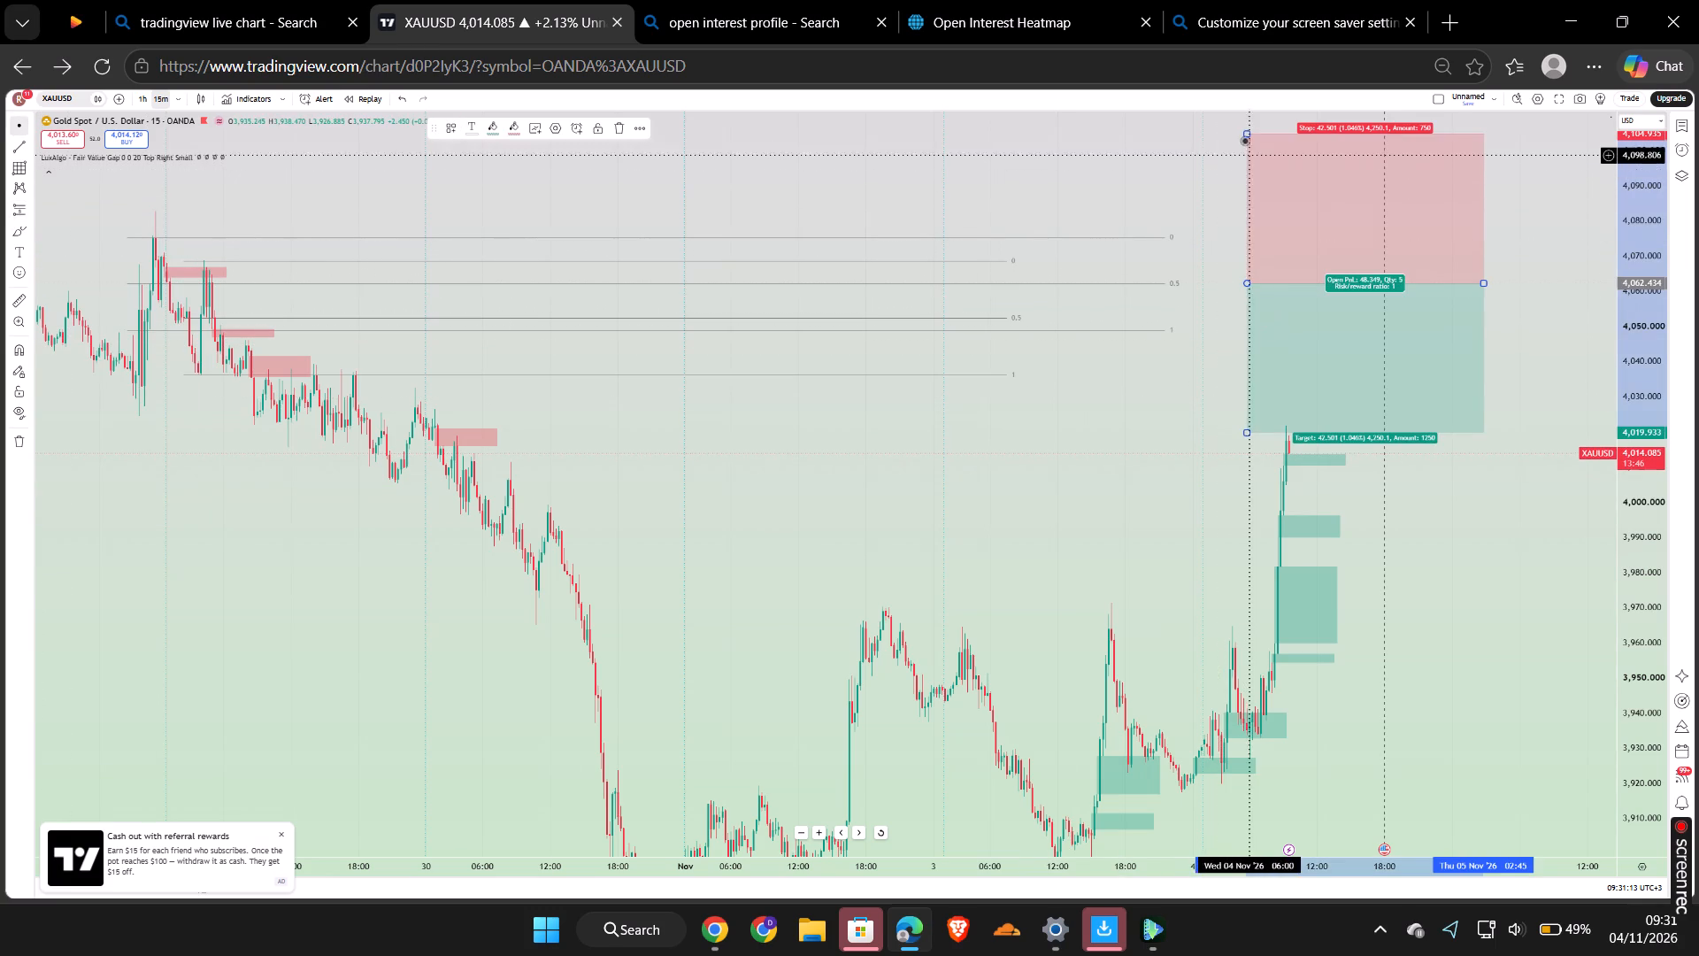
{"action": "left_click_drag", "start_coordinate": [1248, 137], "coordinate": [1248, 212]}
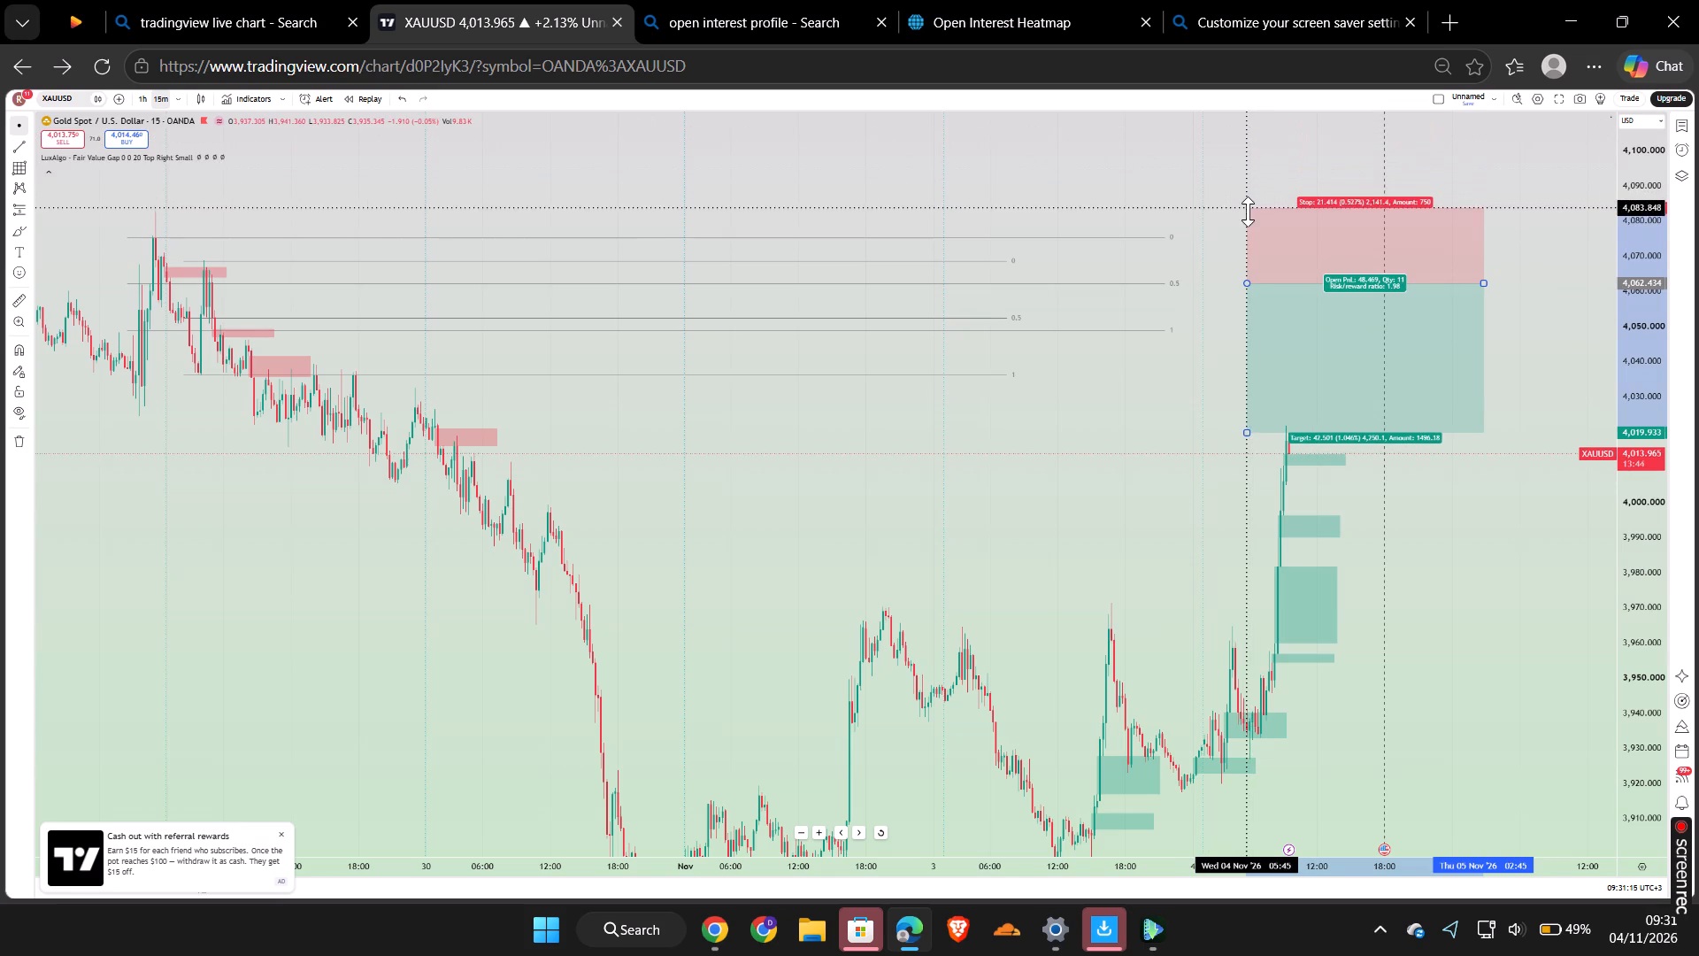
{"action": "left_click_drag", "start_coordinate": [1248, 212], "coordinate": [1251, 227]}
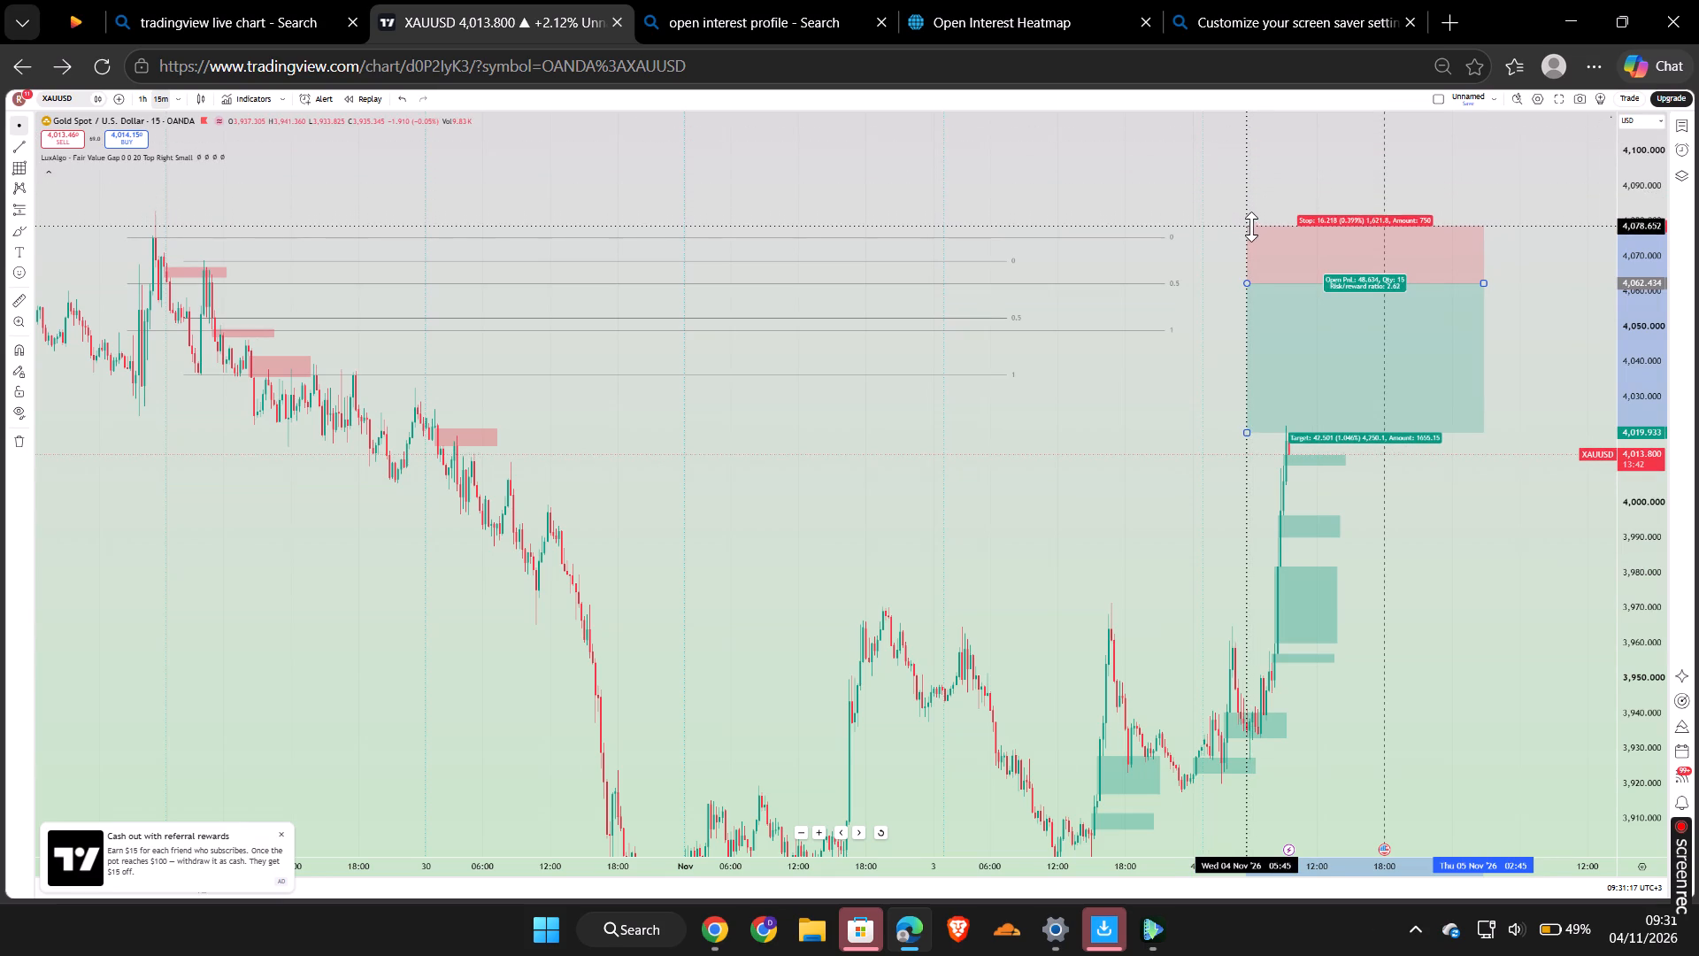
{"action": "left_click_drag", "start_coordinate": [1251, 227], "coordinate": [1253, 235]}
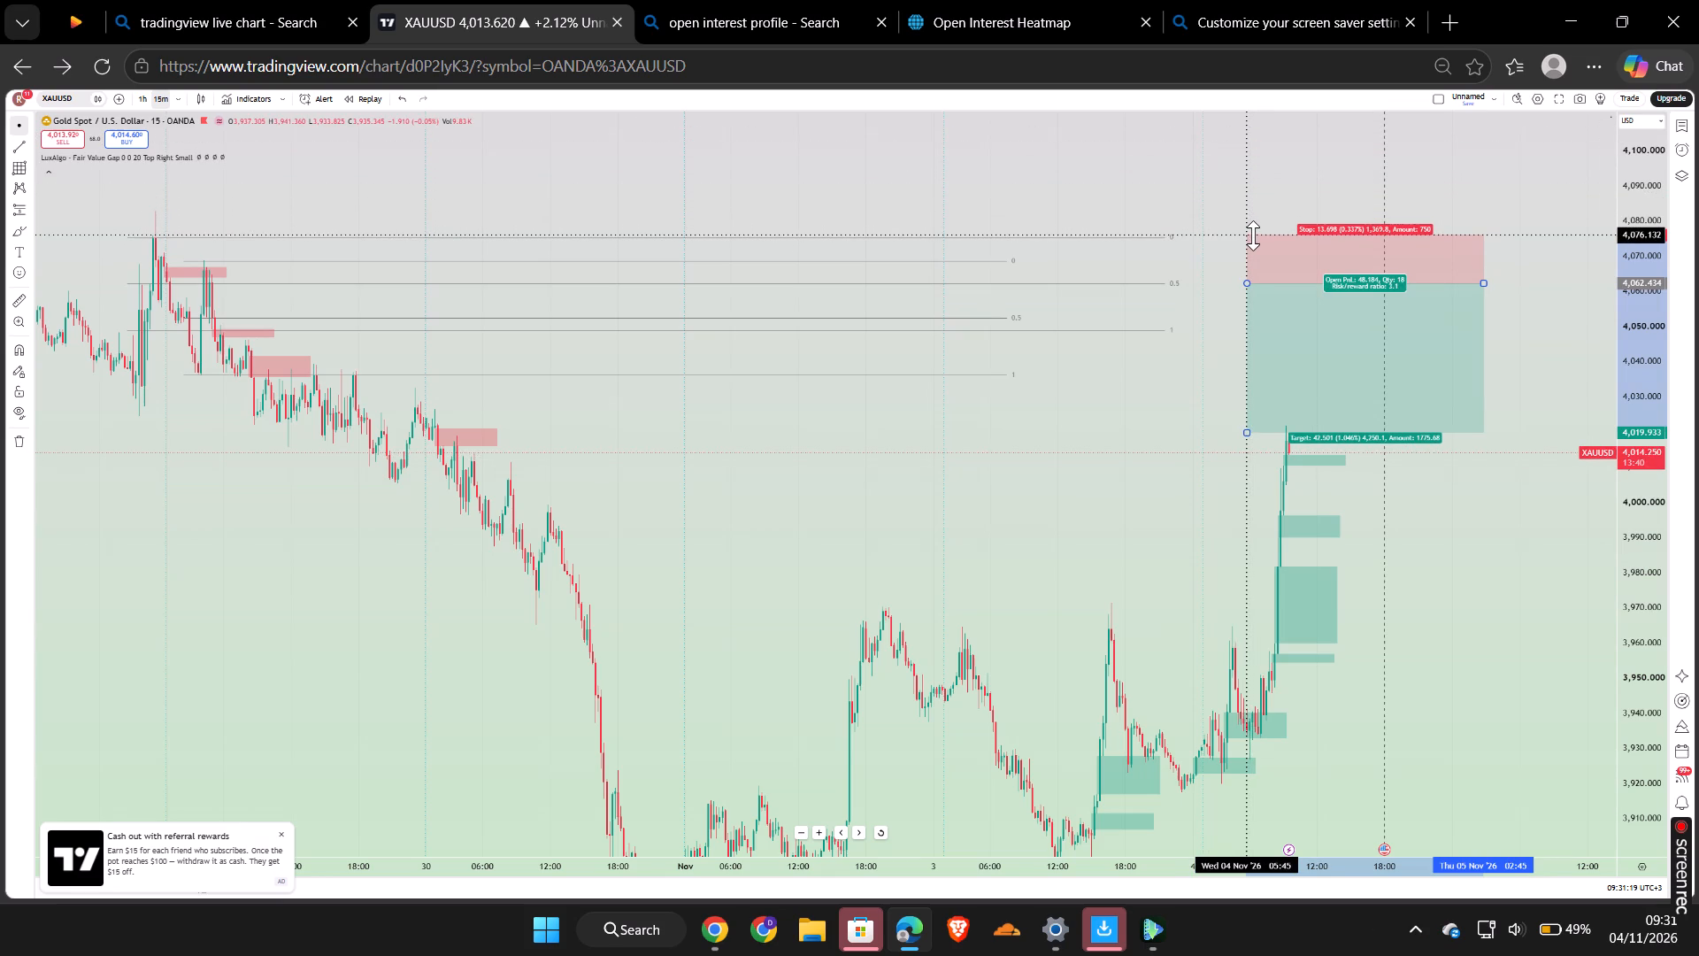
{"action": "left_click_drag", "start_coordinate": [1253, 235], "coordinate": [1254, 239]}
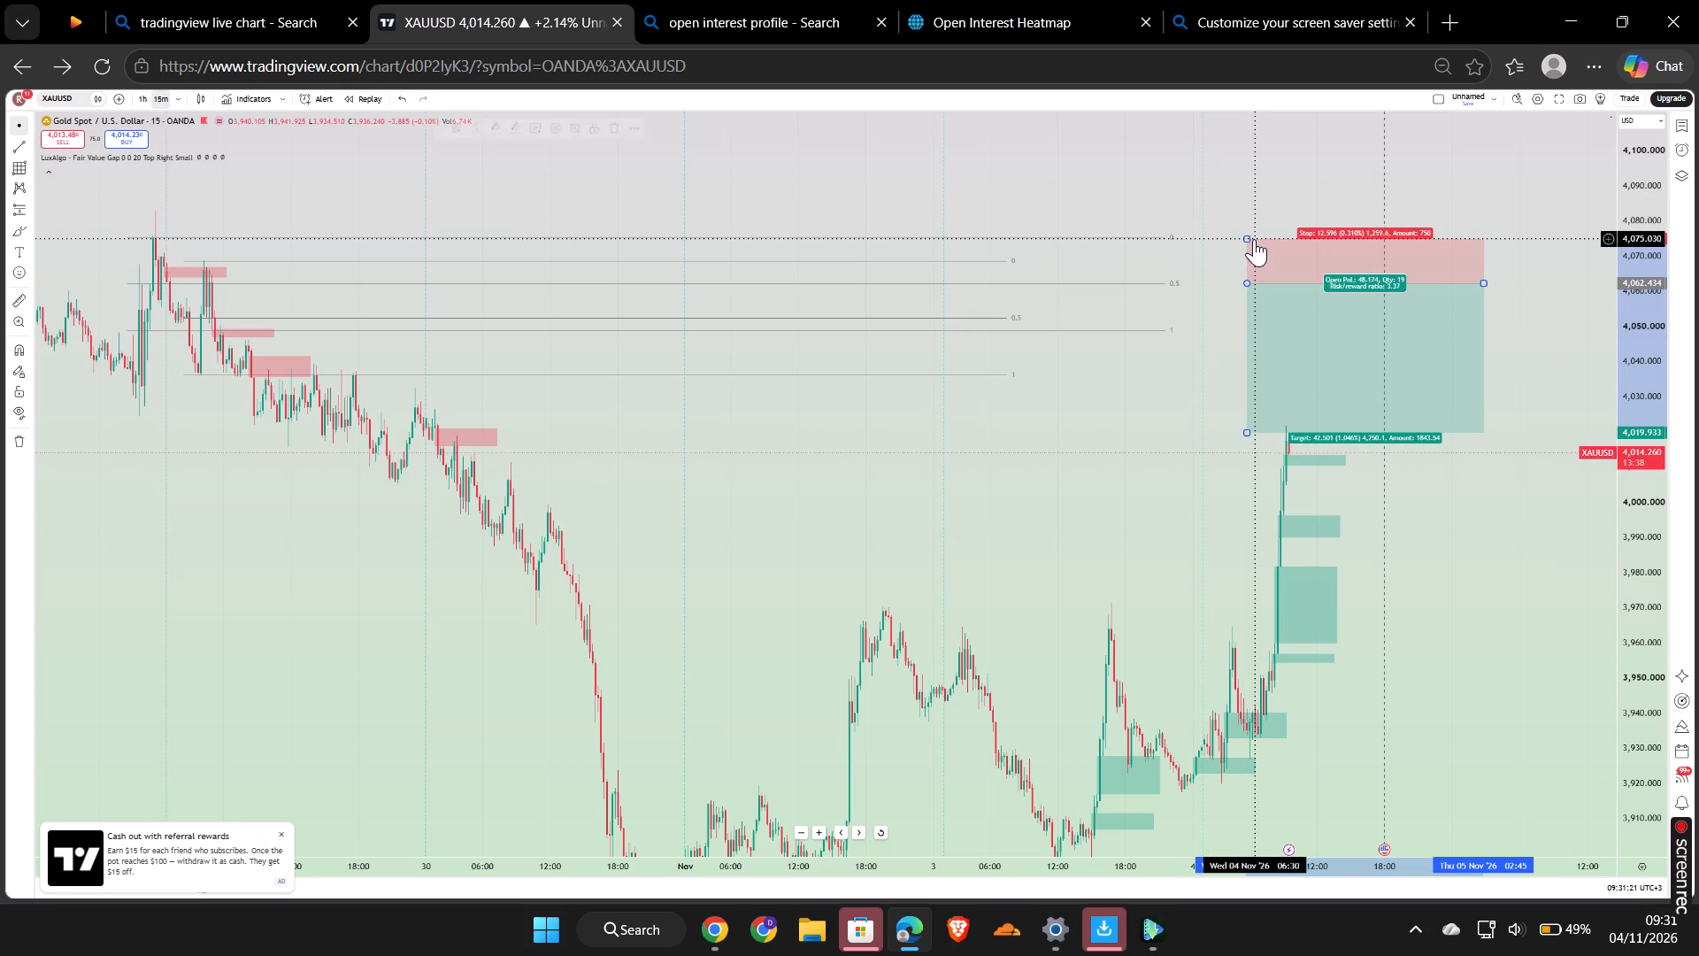
Narrow the short position so its later edge ends at about 14:00 on 4 Nov, and deselect it.
{"action": "left_click_drag", "start_coordinate": [1489, 282], "coordinate": [1393, 287]}
{"action": "left_click_drag", "start_coordinate": [1395, 288], "coordinate": [1288, 288]}
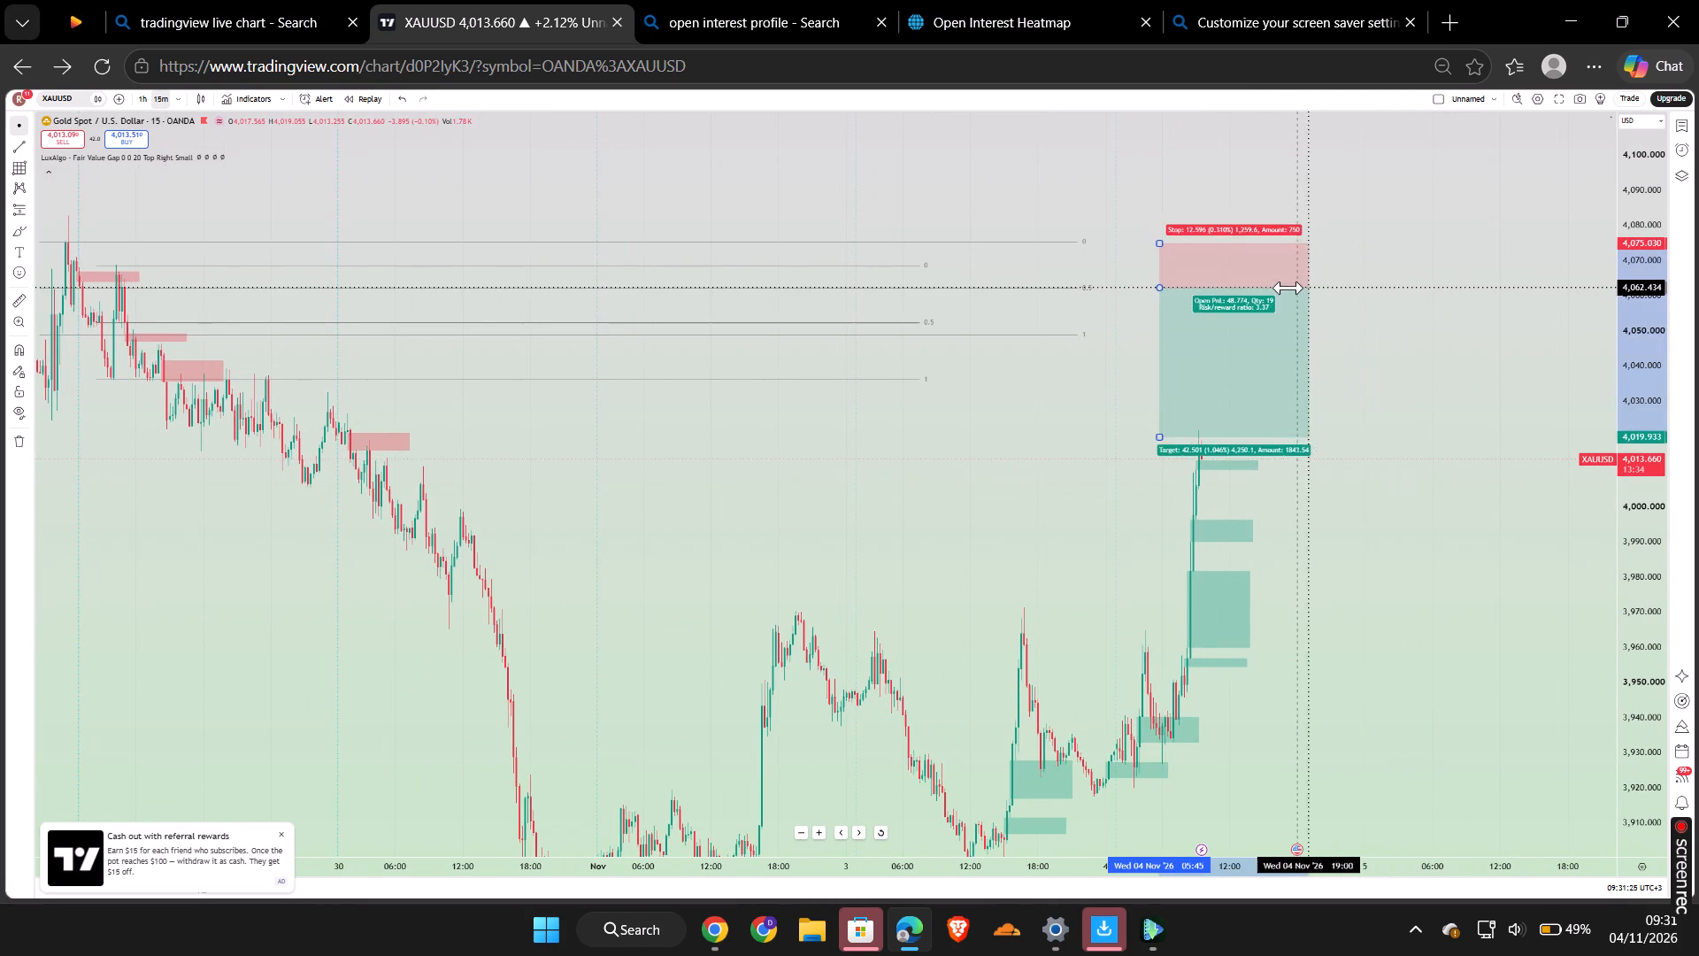
{"action": "left_click_drag", "start_coordinate": [1288, 288], "coordinate": [1250, 288]}
{"action": "left_click", "coordinate": [1439, 339]}
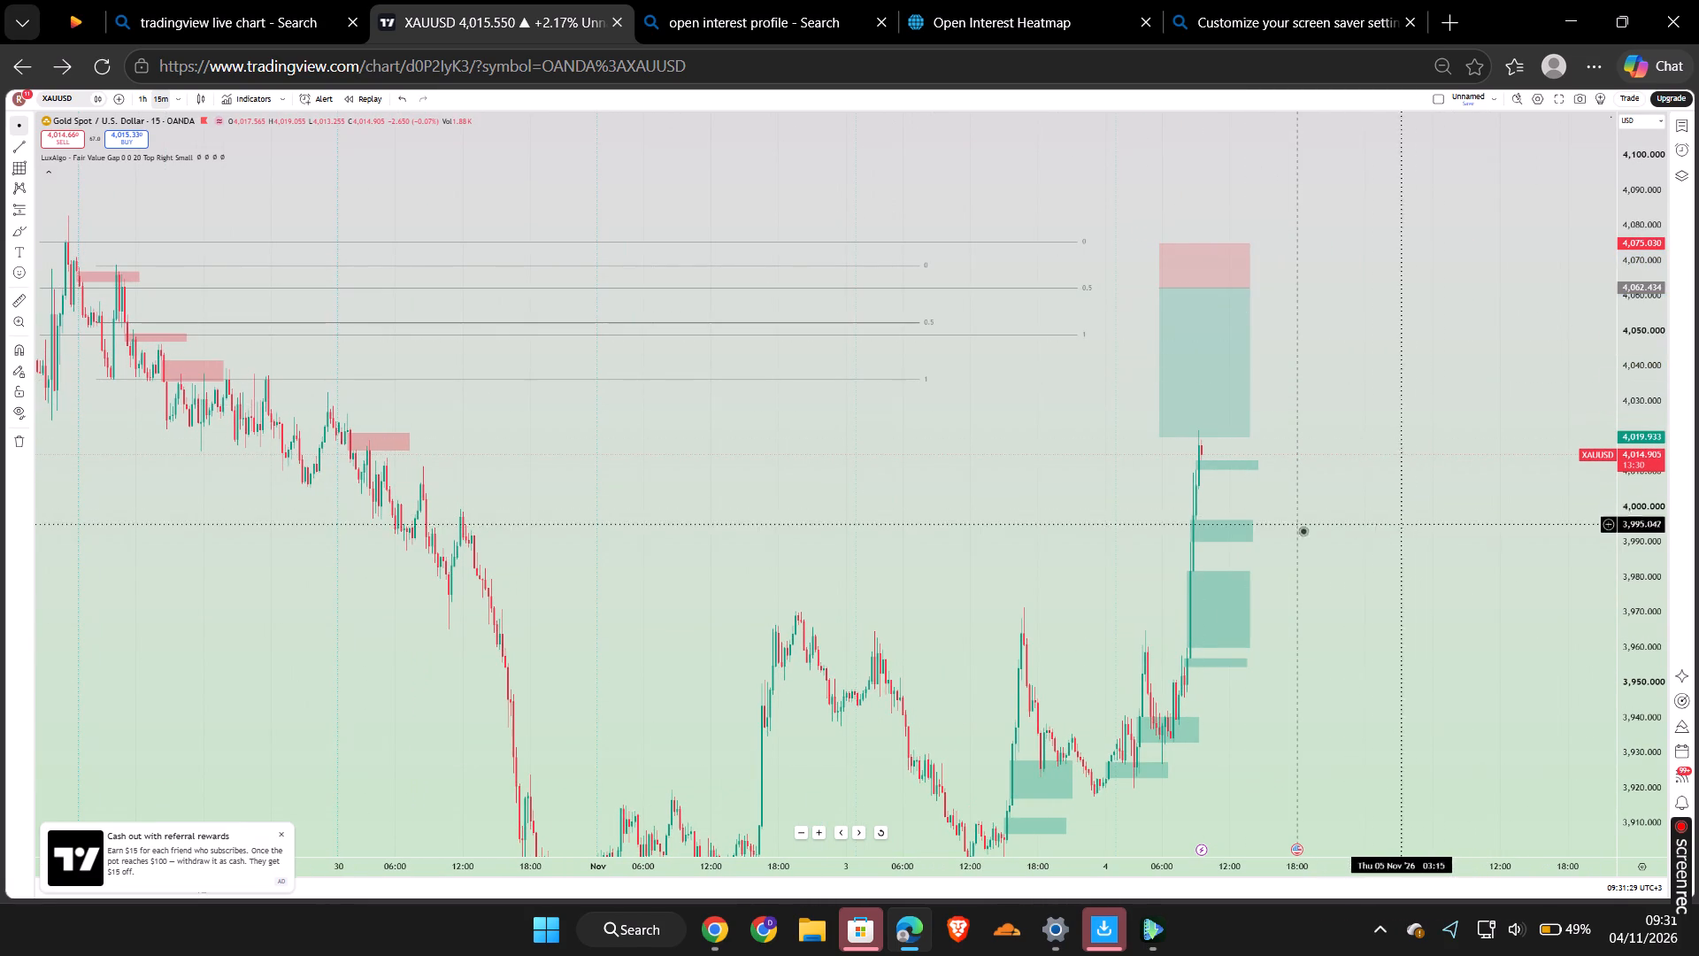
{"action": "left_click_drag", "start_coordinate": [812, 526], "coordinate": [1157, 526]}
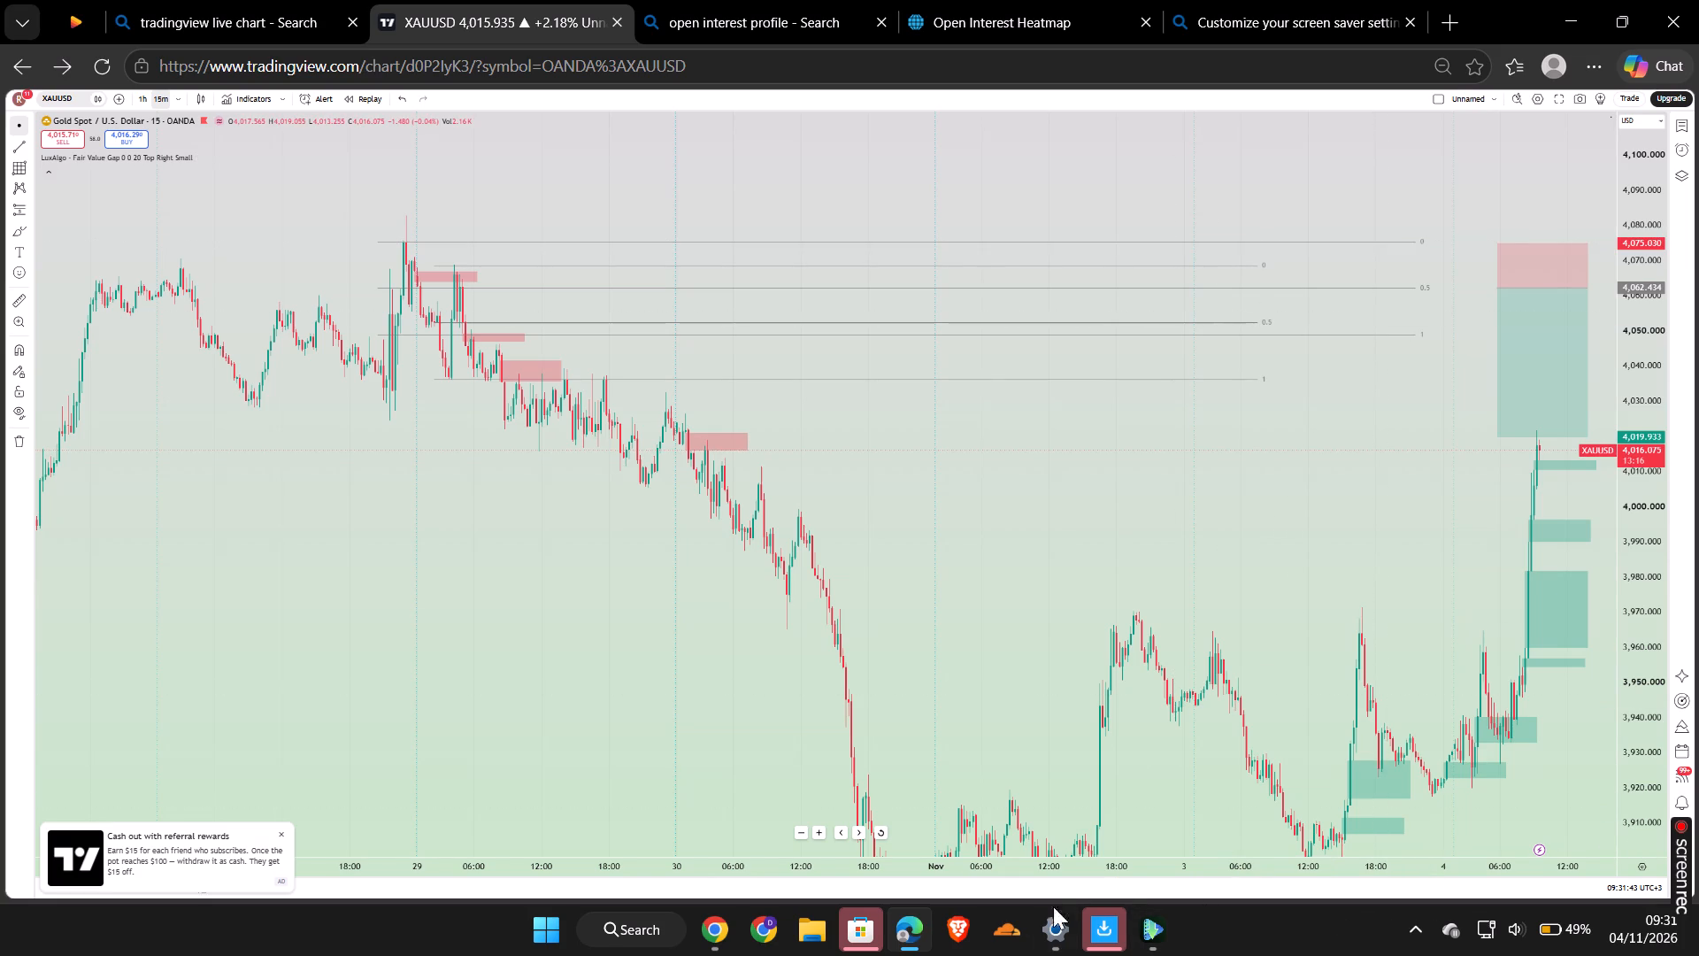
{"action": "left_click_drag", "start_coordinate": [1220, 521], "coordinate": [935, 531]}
Launch the Loggy3 app from the recent searches in Windows search.
{"action": "left_click", "coordinate": [658, 934]}
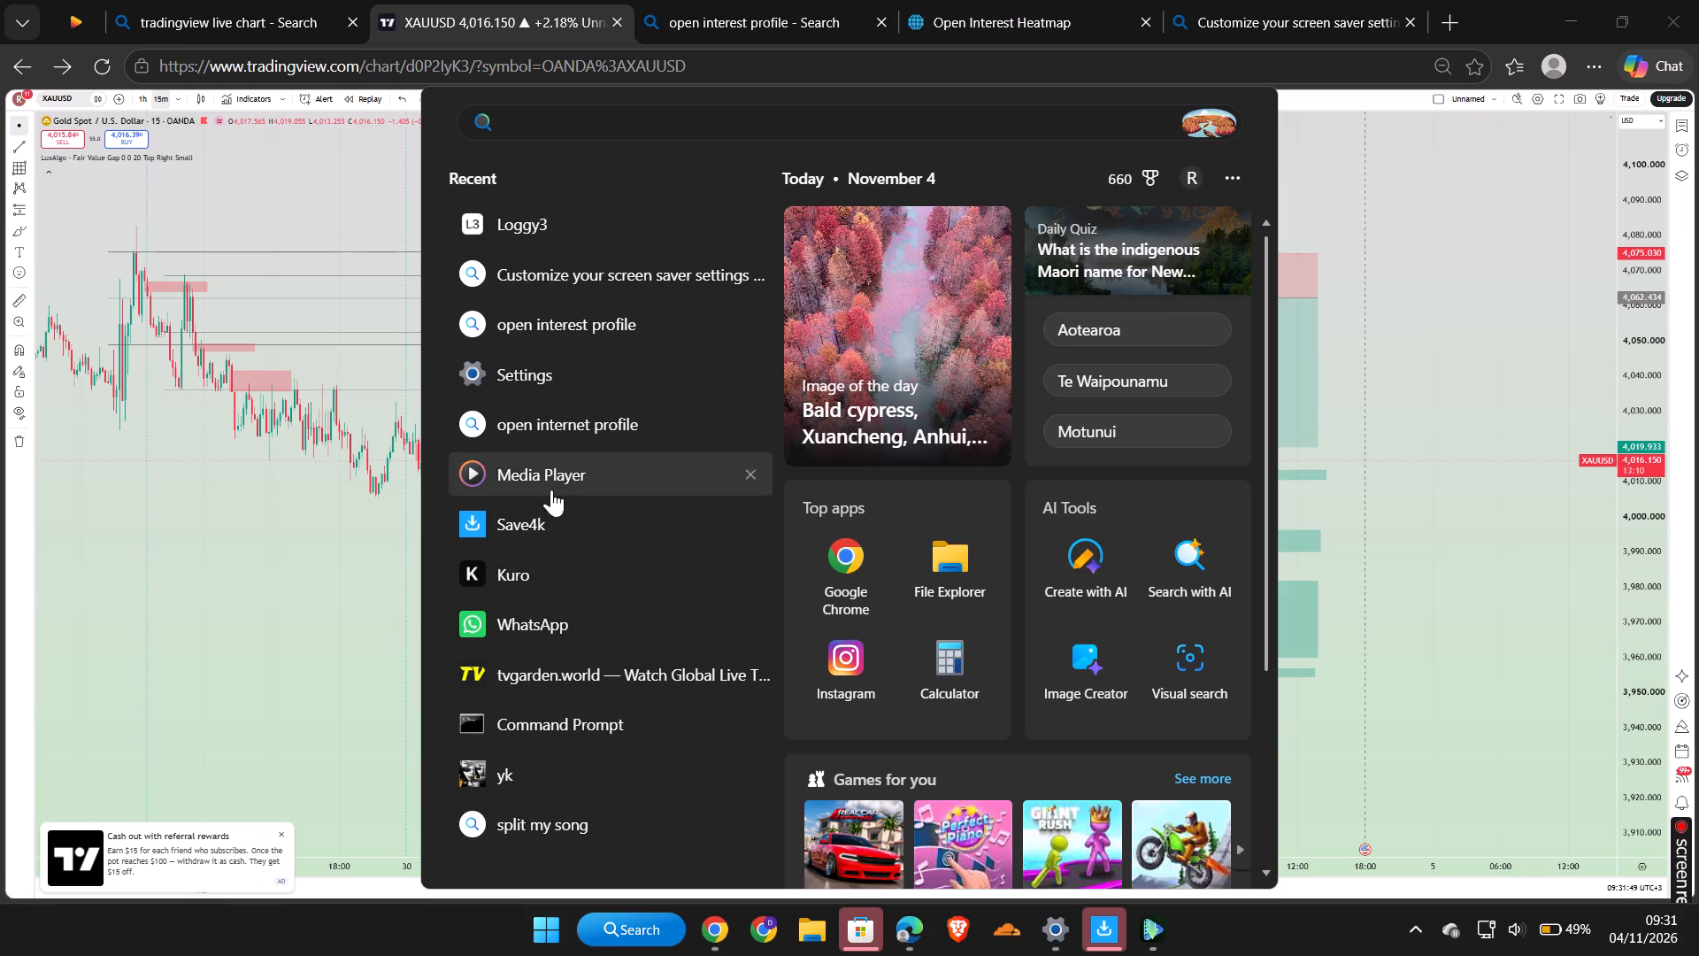
{"action": "left_click", "coordinate": [522, 217]}
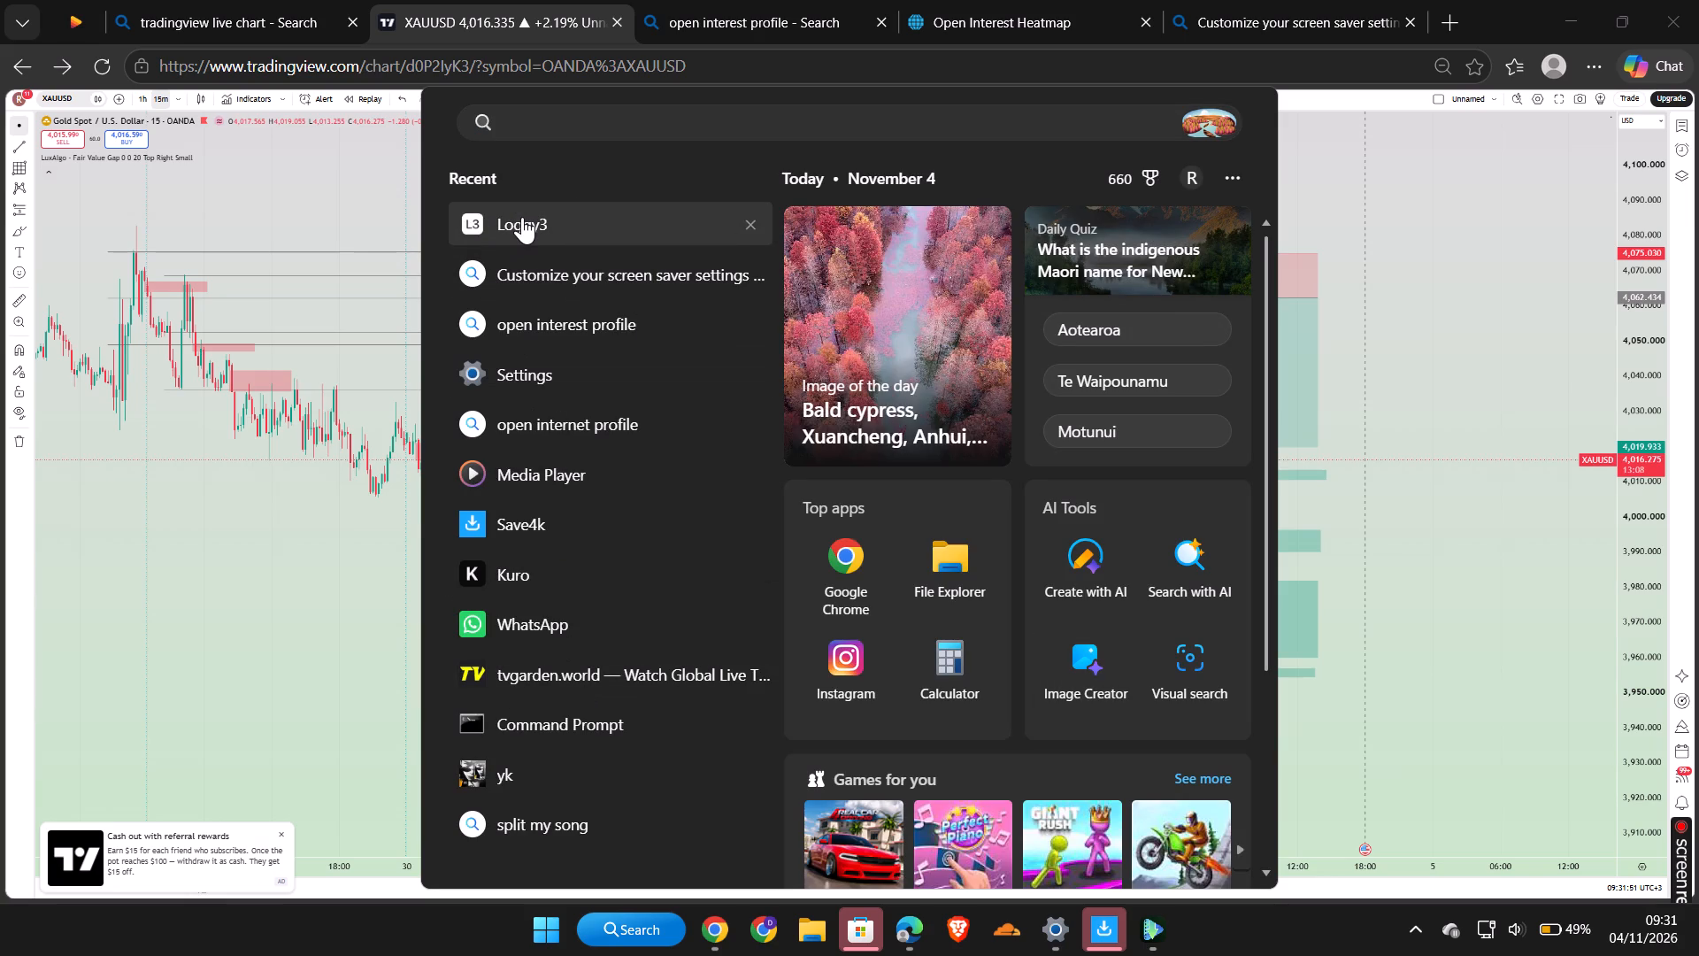